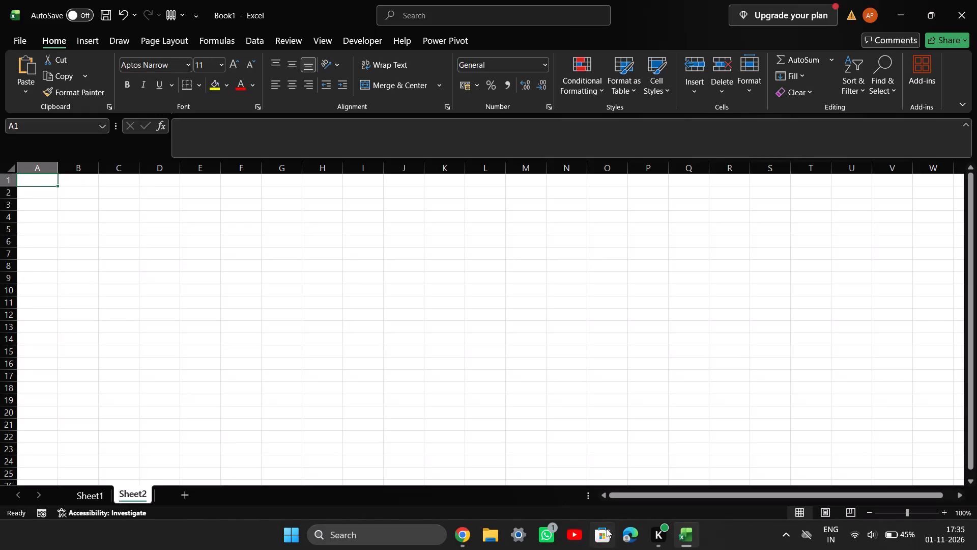
Switch to BFP Practical.pdf and review the Practical 2 dataset, formulas and Excel steps, especially the percentage difference formula.
left_click(465, 533)
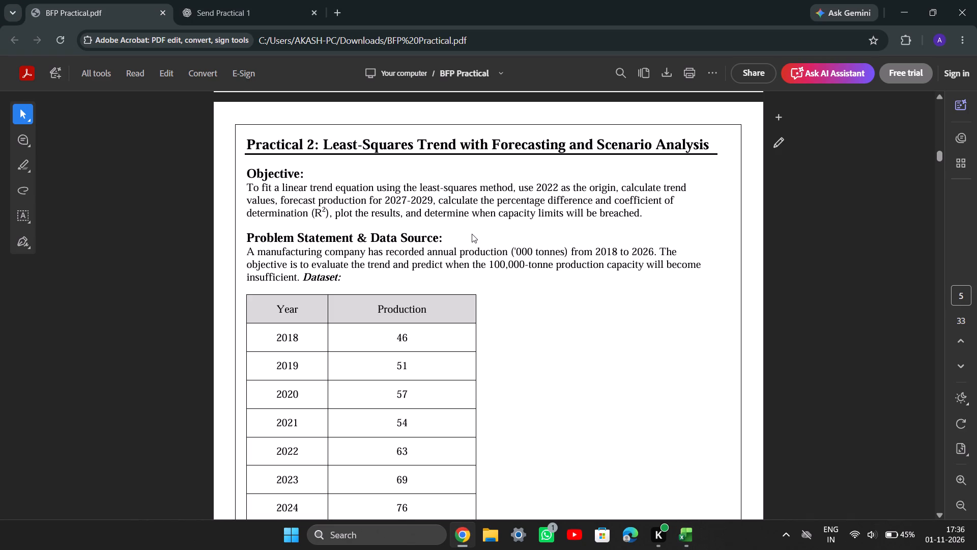
scroll(472, 234, "down", 2)
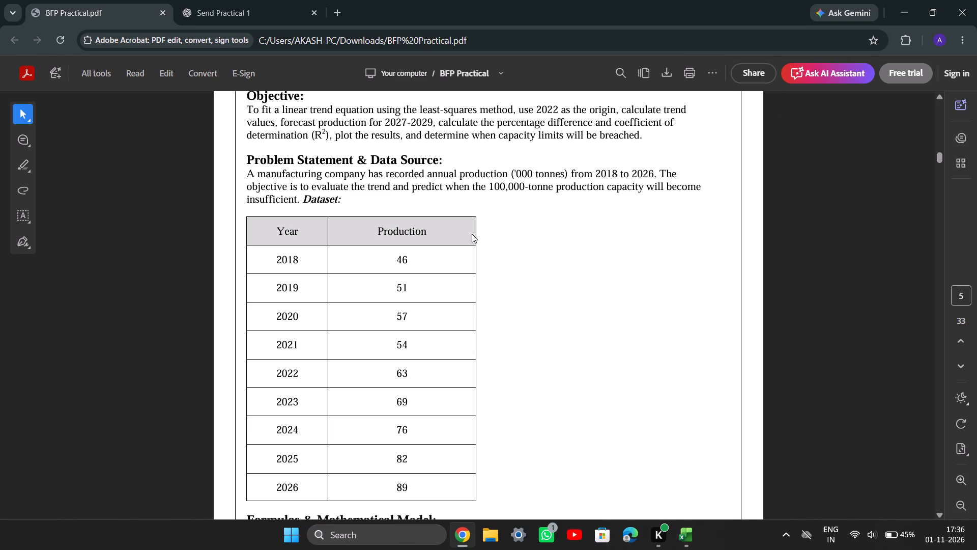
scroll(472, 234, "down", 1)
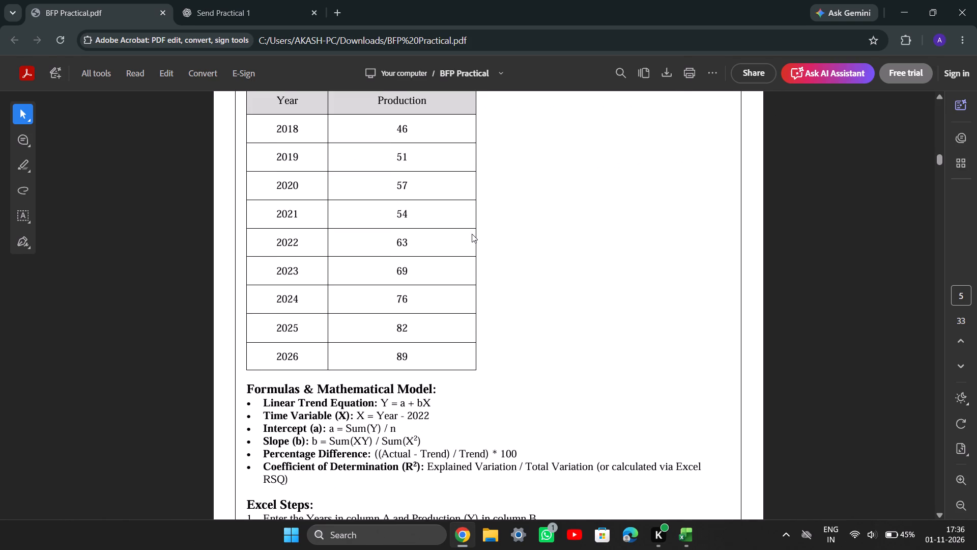
scroll(472, 234, "down", 3)
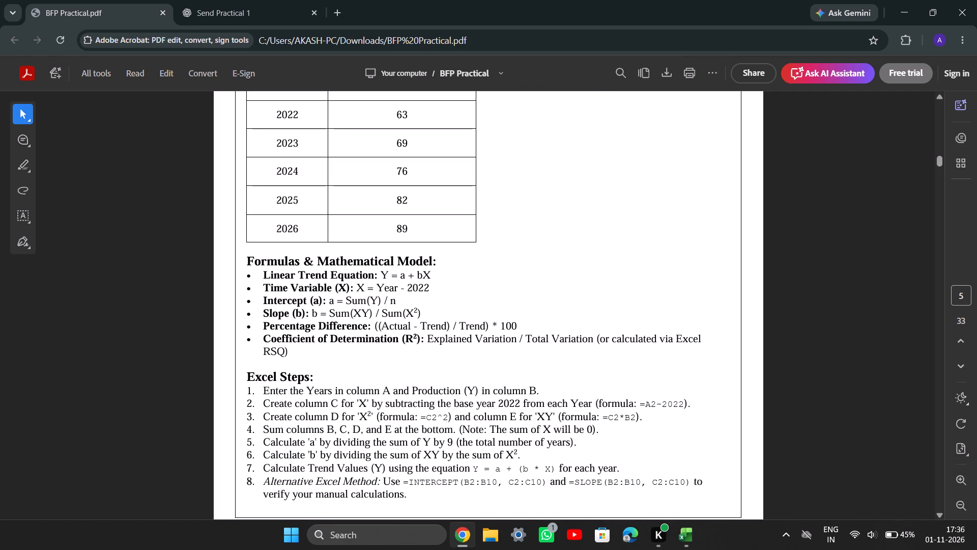
left_click_drag(376, 327, 483, 326)
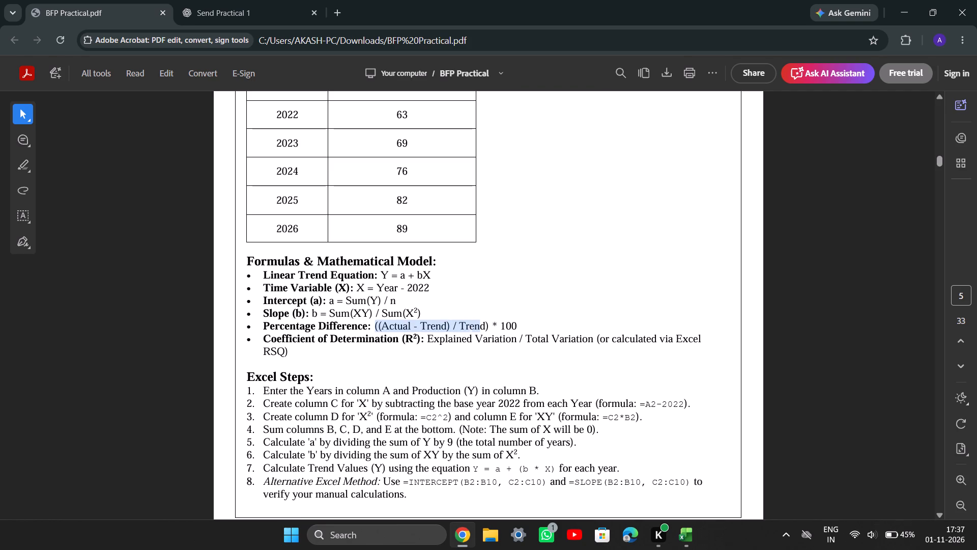
left_click_drag(483, 326, 513, 325)
left_click(513, 325)
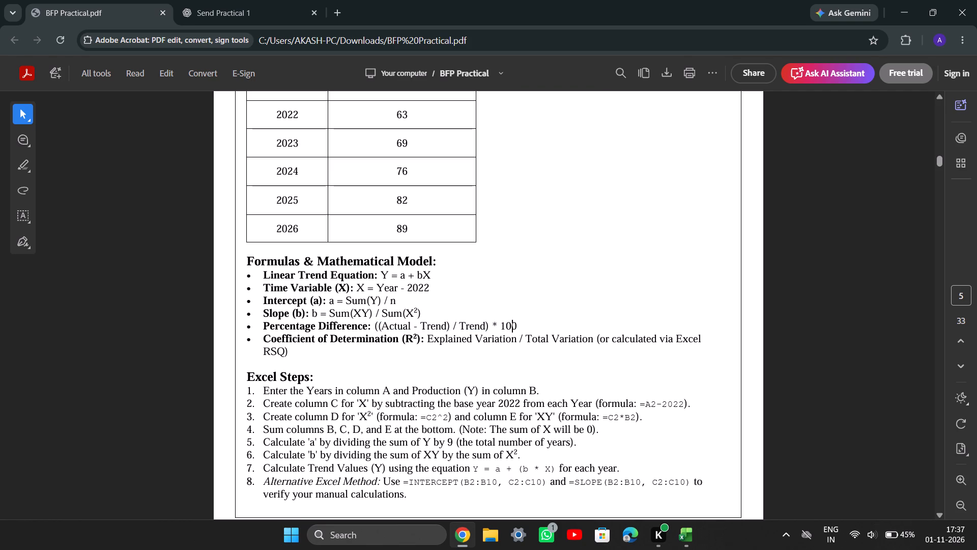
left_click_drag(372, 324, 528, 329)
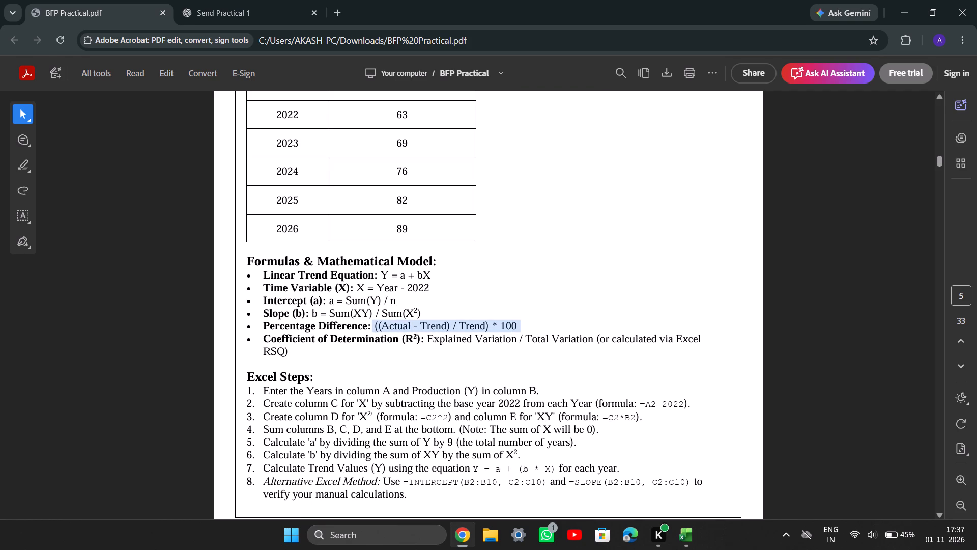
left_click_drag(528, 329, 400, 327)
left_click(400, 327)
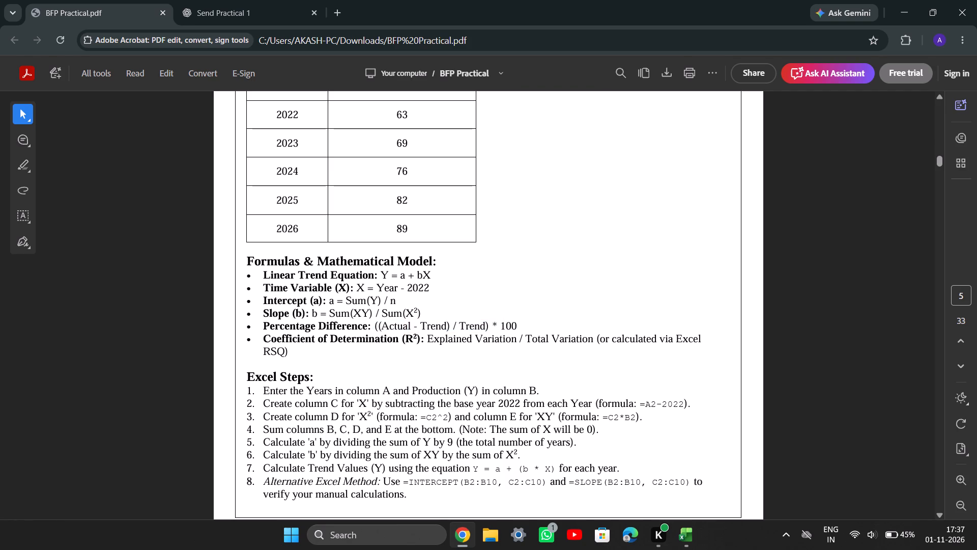
left_click_drag(375, 331, 441, 331)
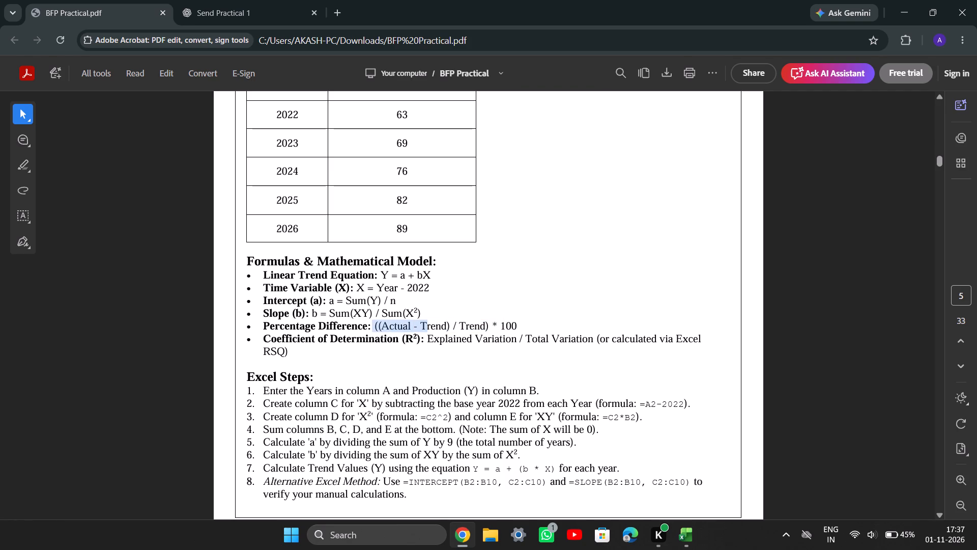
left_click_drag(441, 331, 516, 327)
left_click(516, 327)
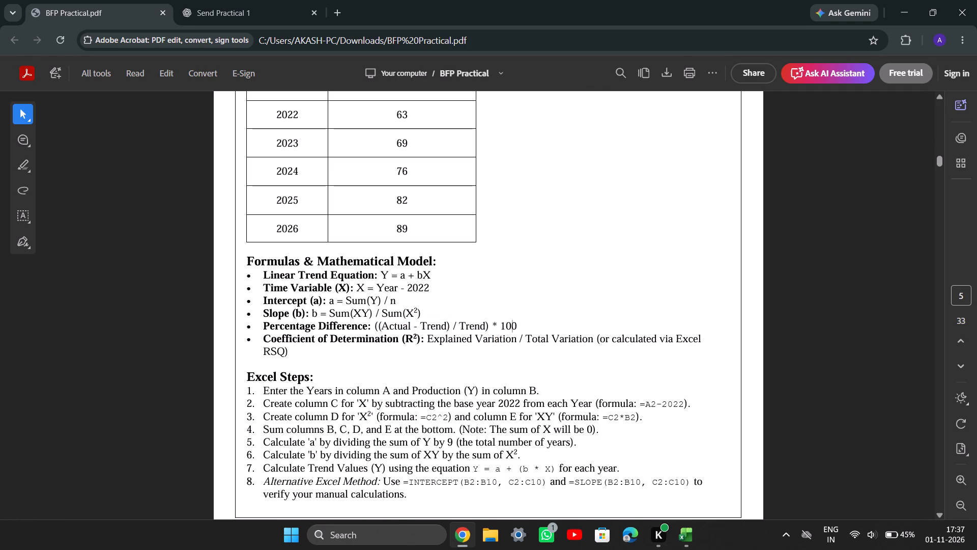
left_click_drag(375, 323, 527, 304)
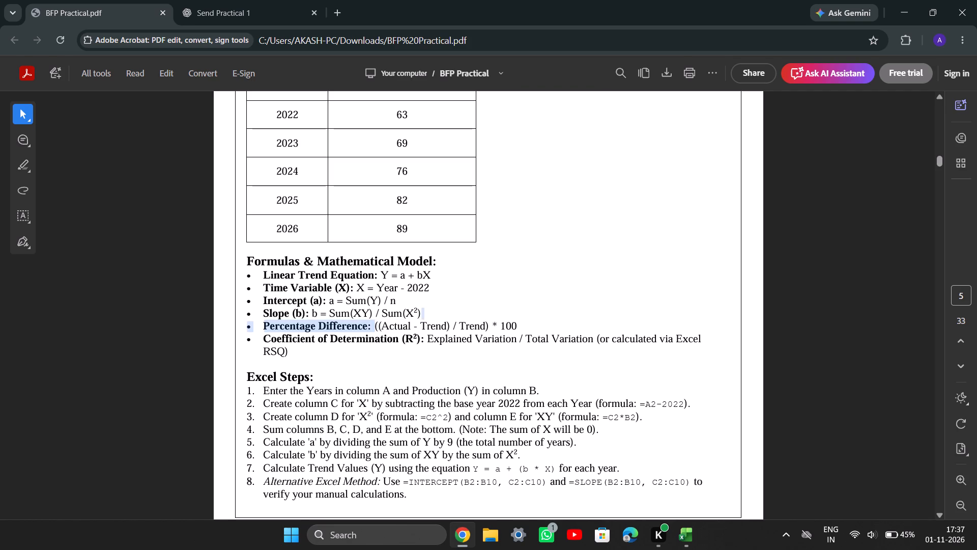
left_click_drag(527, 304, 487, 321)
left_click(487, 321)
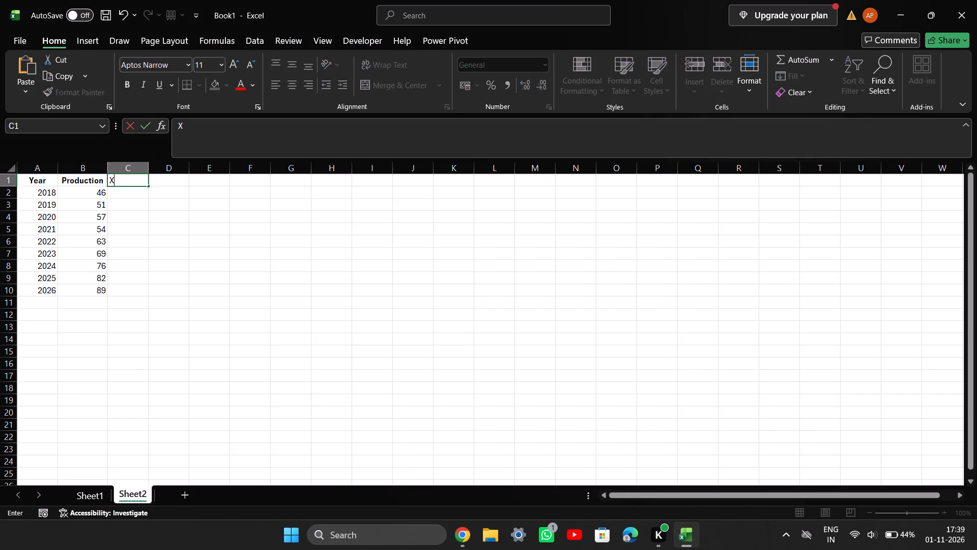
left_click(181, 175)
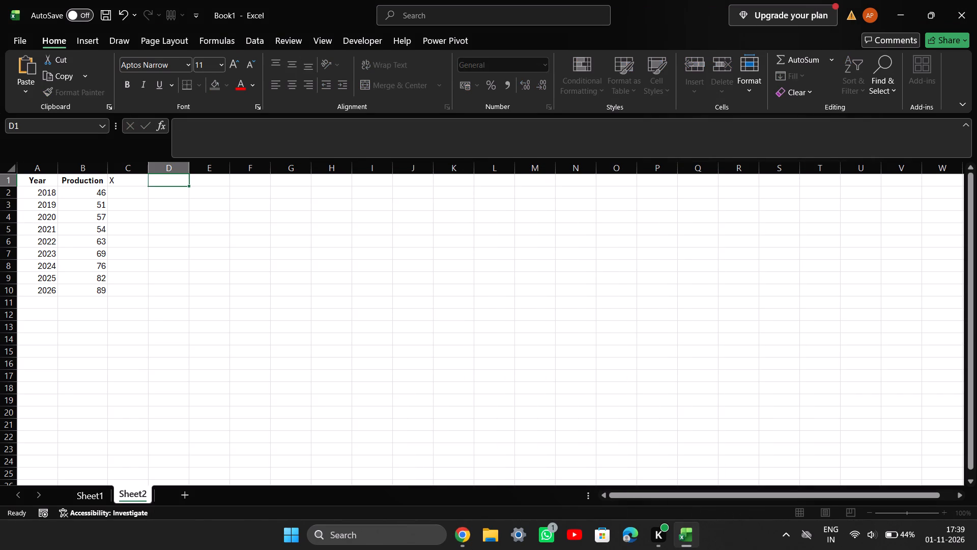
Enter X^2 as the header in D1 of Sheet2.
key("ctrl+c")
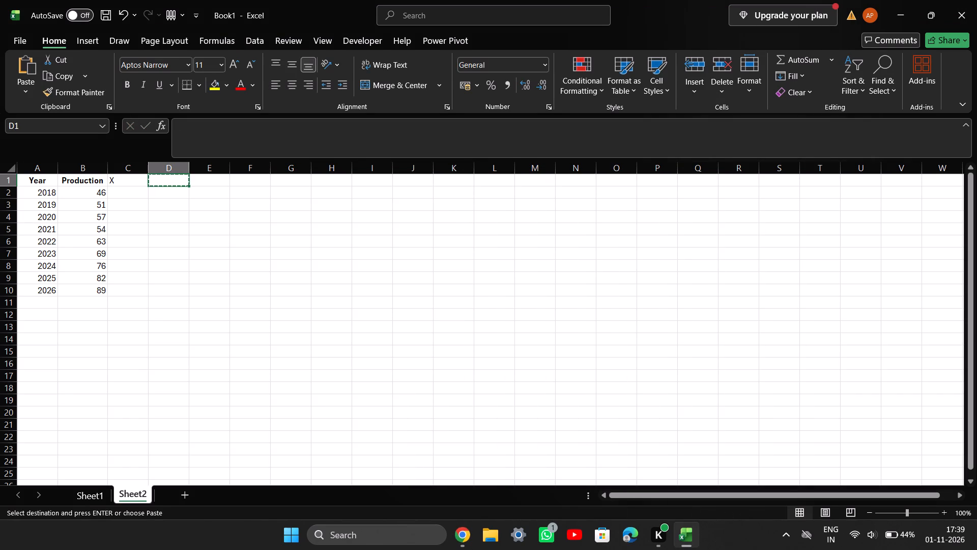
double_click(181, 175)
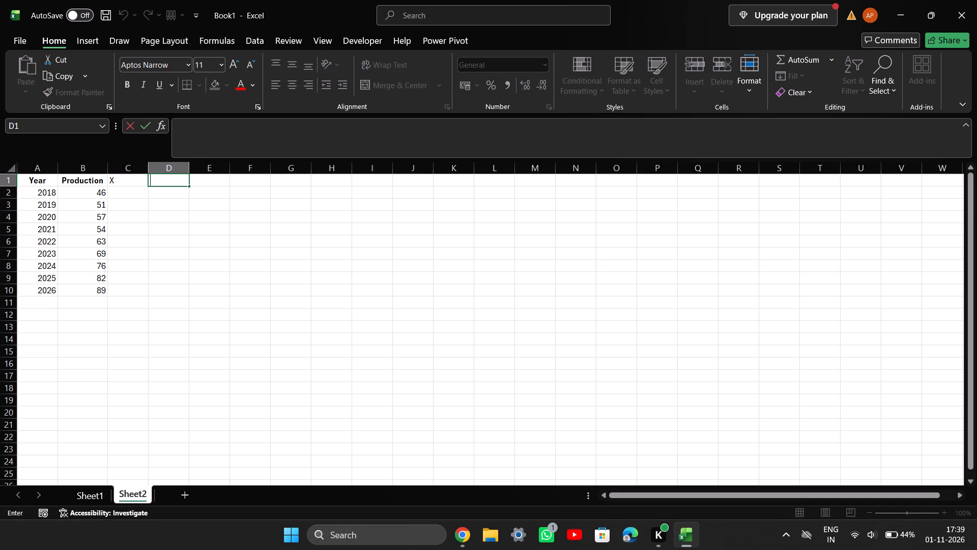
key("ctrl+x")
key("ctrl+z")
key("ctrl+c")
key("shift+x")
key("shift+at")
key("shift+BackSpace")
key("shift+numbersign")
key("shift+BackSpace")
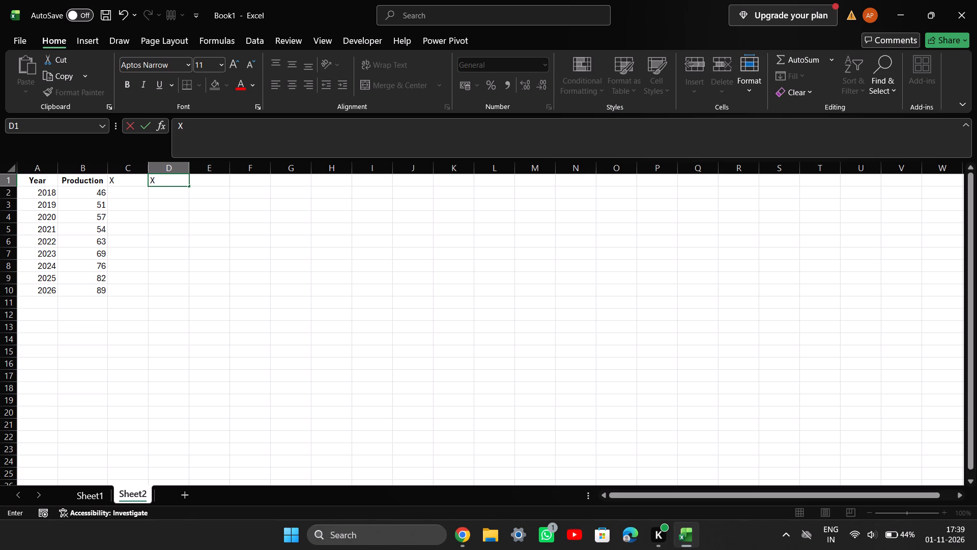
key("shift+dollar")
key("shift+BackSpace")
key("shift+percent")
key("shift+BackSpace")
key("shift+asciicircum")
key("shift+BackSpace")
key("shift+asciicircum")
key("w")
key("BackSpace")
key("2")
Enter XY as the column header in E1.
left_click(203, 180)
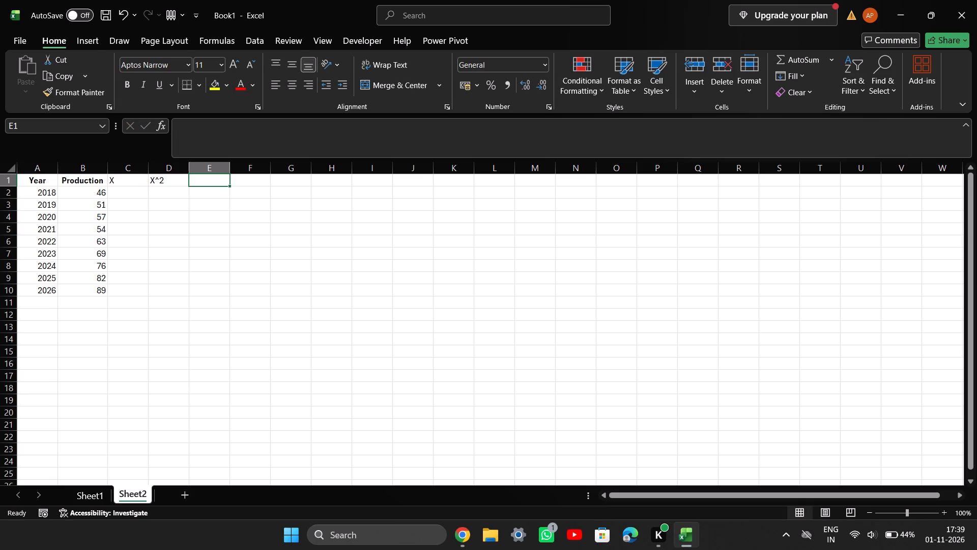
key("shift+x")
key("shift+y")
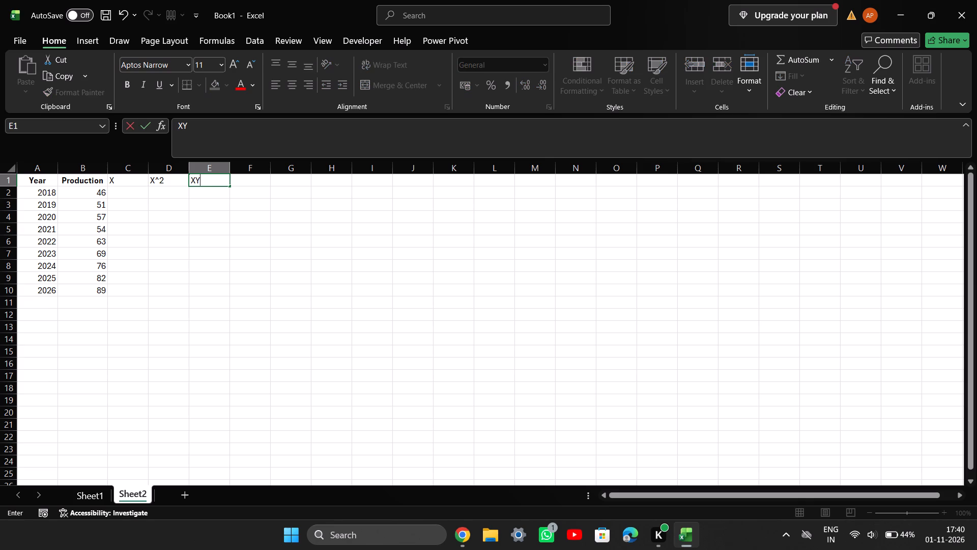
Check the next heading in the PDF's Table 2, enter Trend Values as the header in F1 and auto-fit column F.
left_click(234, 182)
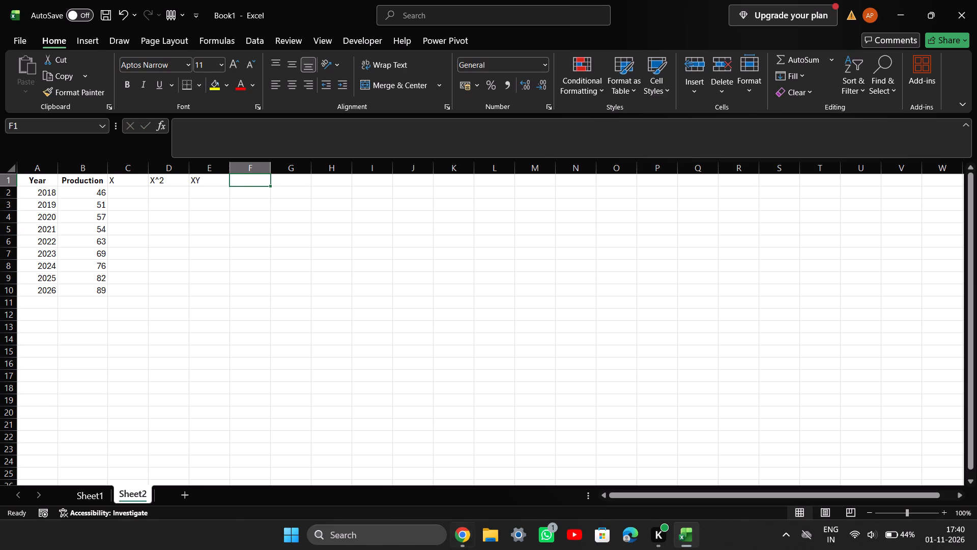
left_click(460, 534)
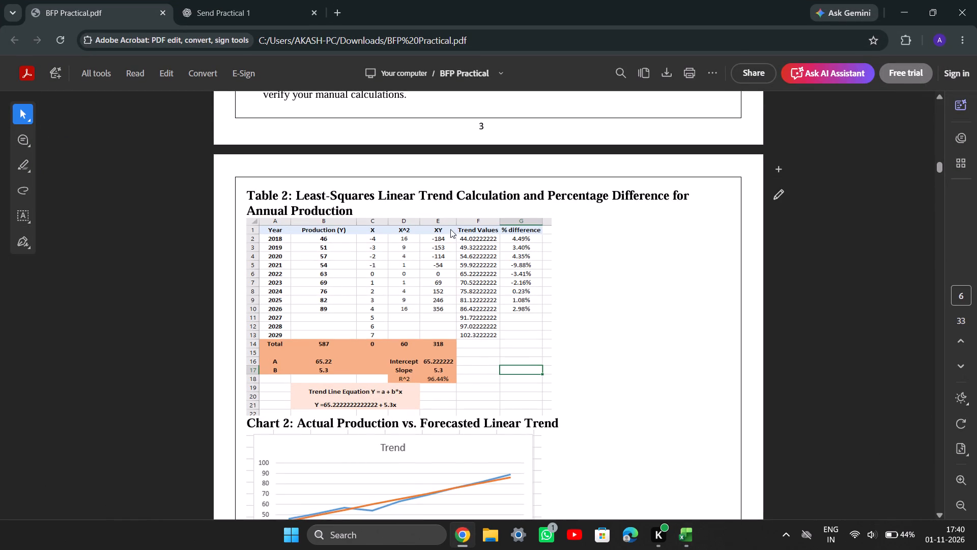
left_click(463, 543)
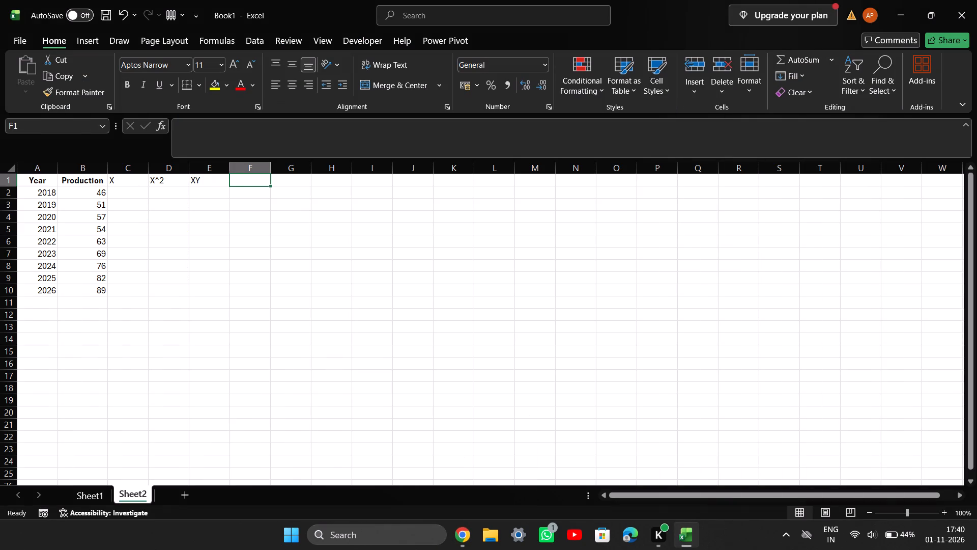
type("Trenf Valur")
key("BackSpace")
key("BackSpace")
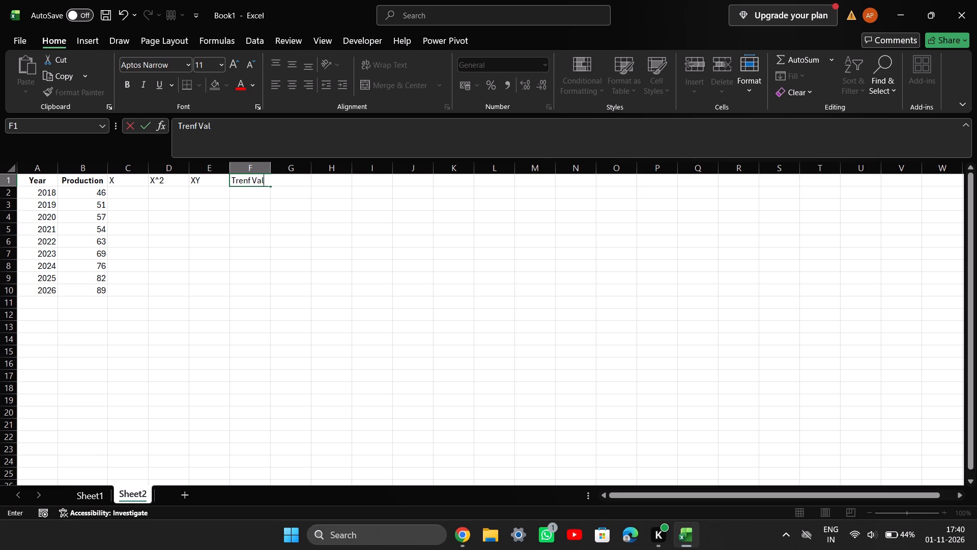
key("BackSpace")
key("BackSpace")
key("BackSpace")
key("BackSpace")
key("BackSpace")
type("d Values")
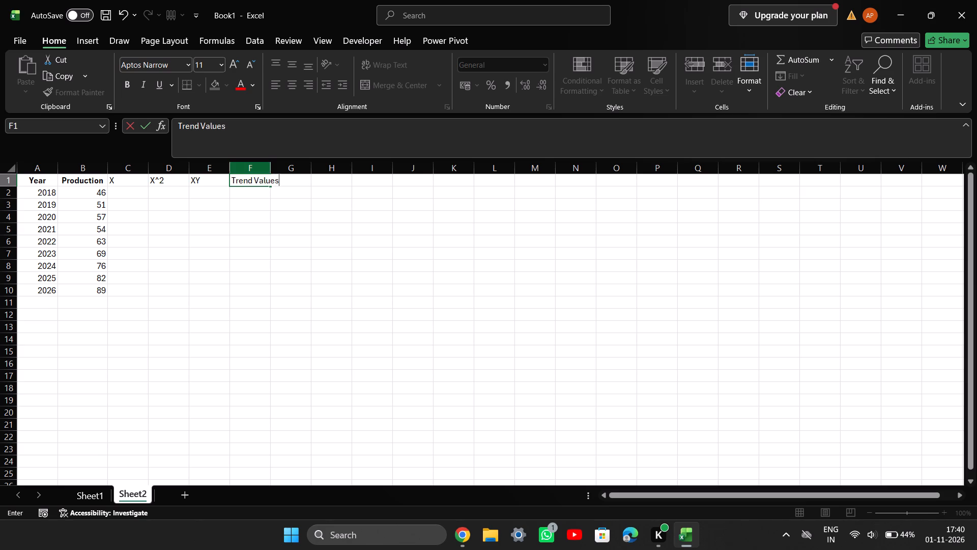
double_click(271, 173)
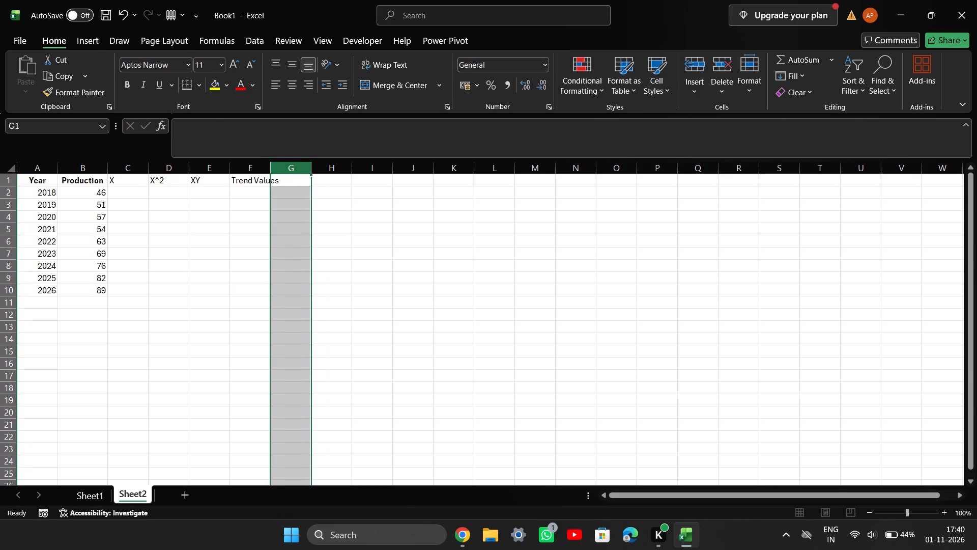
Enter Difference as the header in G1 and auto-fit the width of column G.
left_click(293, 180)
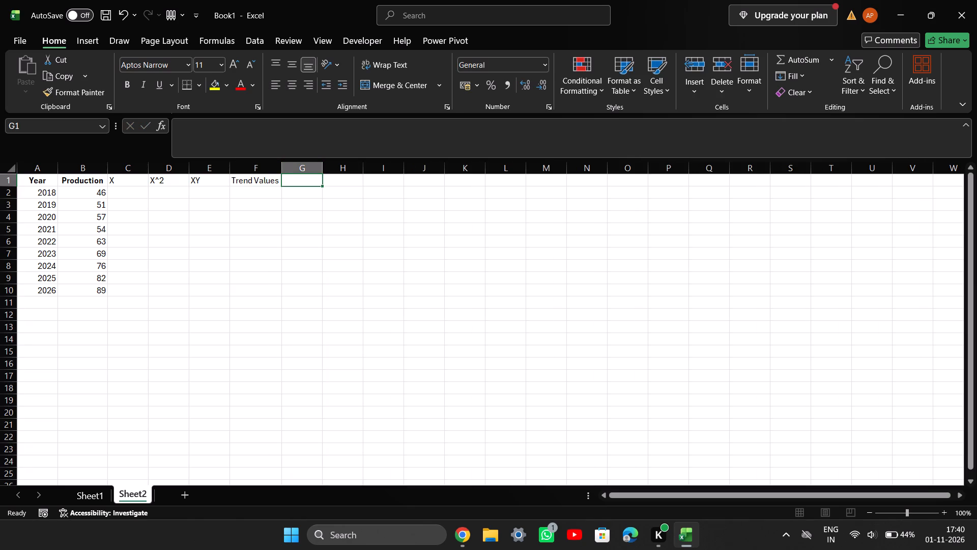
type("Difference")
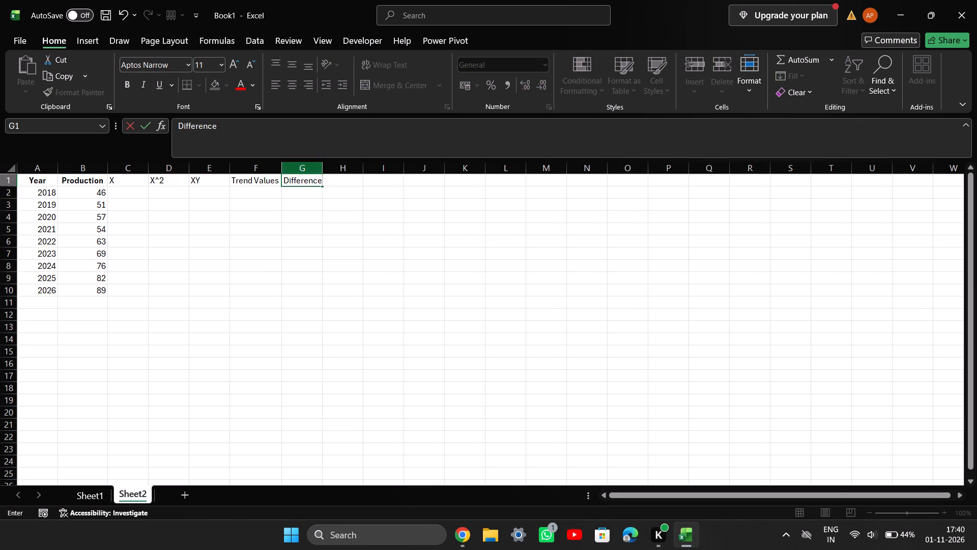
double_click(324, 169)
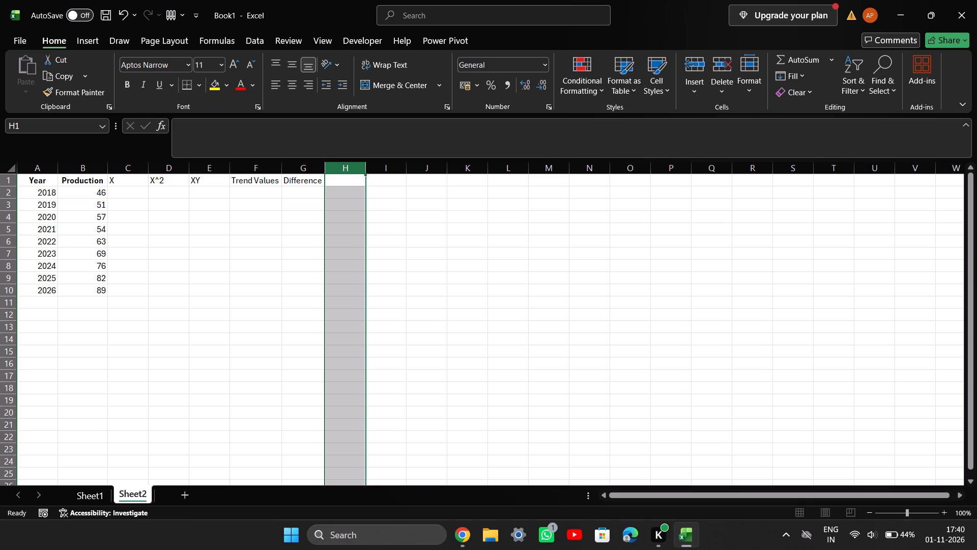
left_click(137, 196)
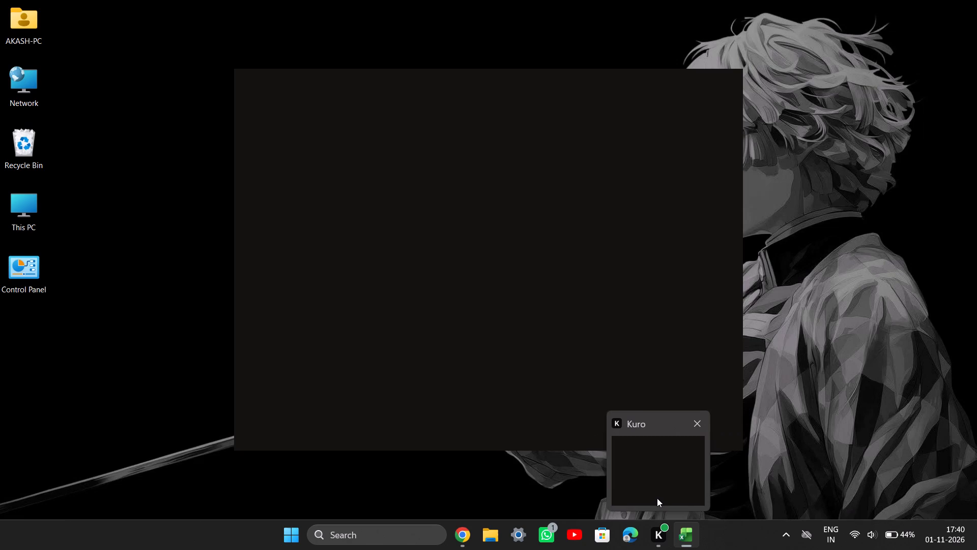
left_click(461, 531)
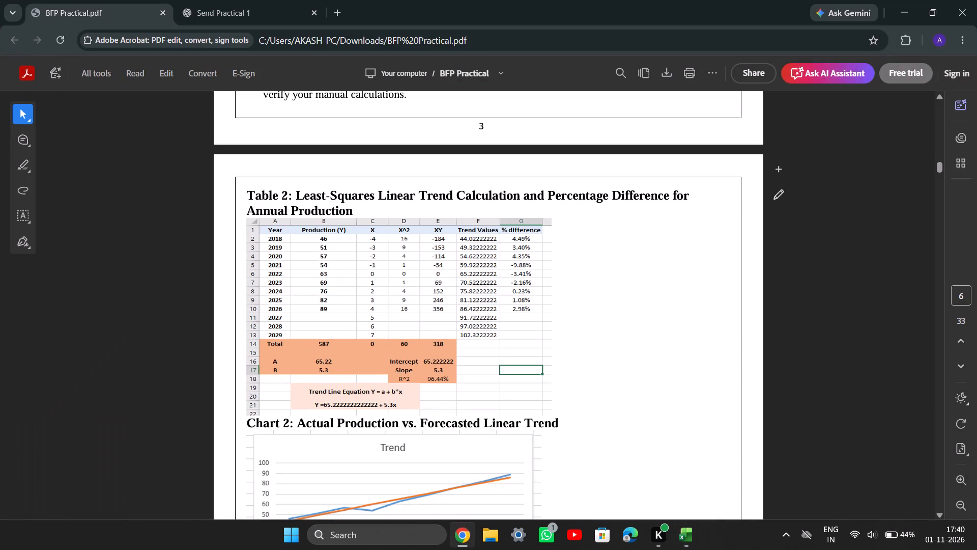
left_click(461, 543)
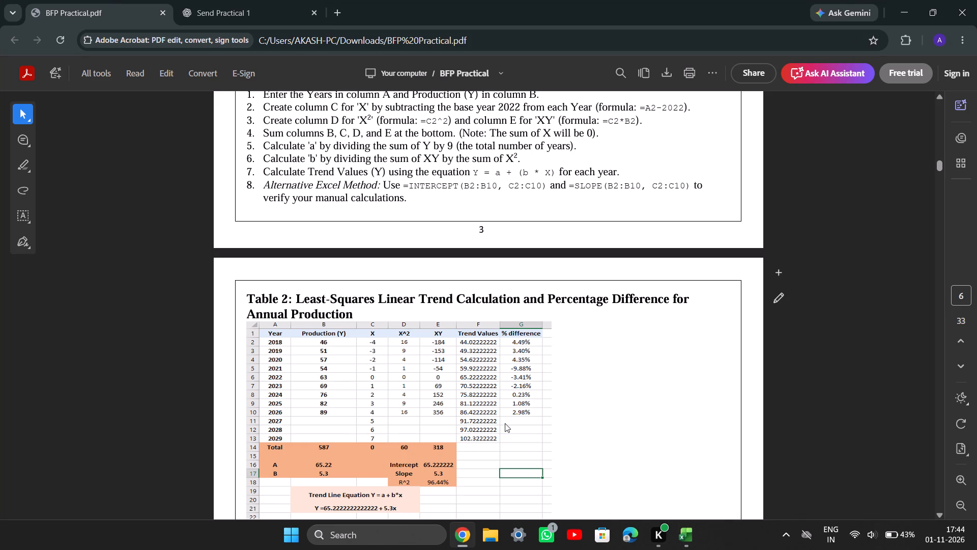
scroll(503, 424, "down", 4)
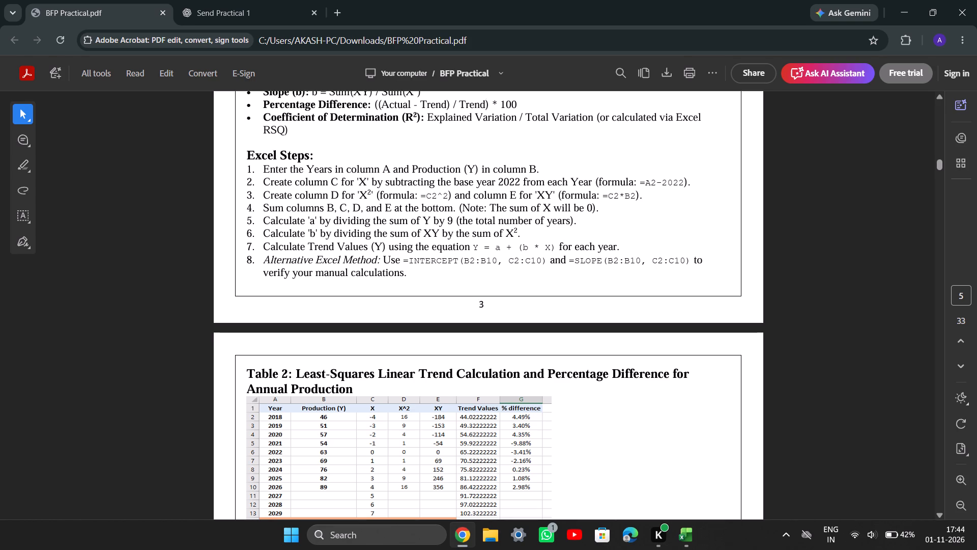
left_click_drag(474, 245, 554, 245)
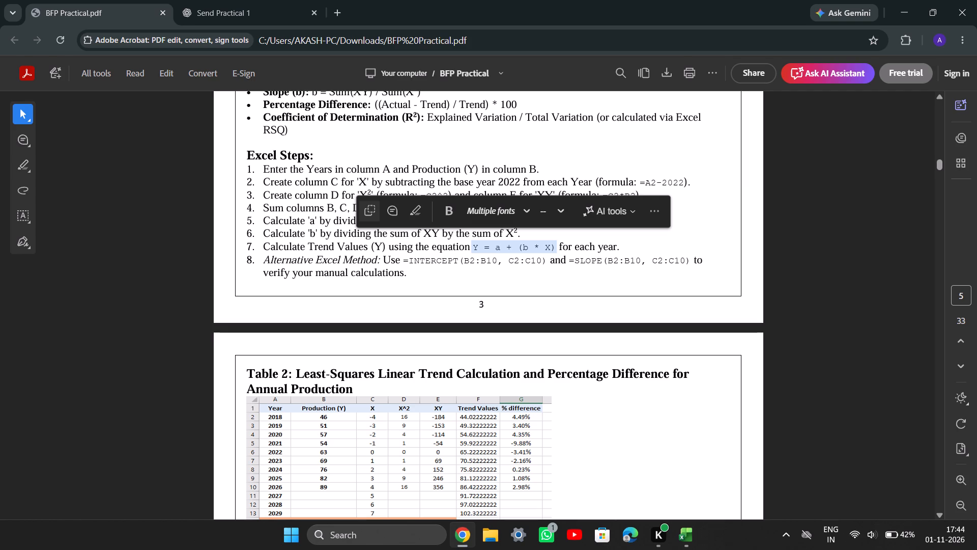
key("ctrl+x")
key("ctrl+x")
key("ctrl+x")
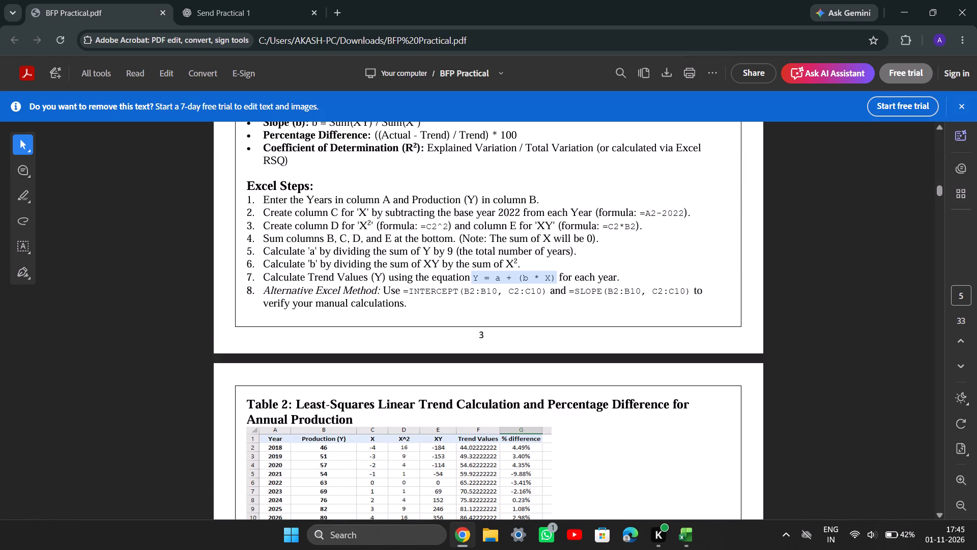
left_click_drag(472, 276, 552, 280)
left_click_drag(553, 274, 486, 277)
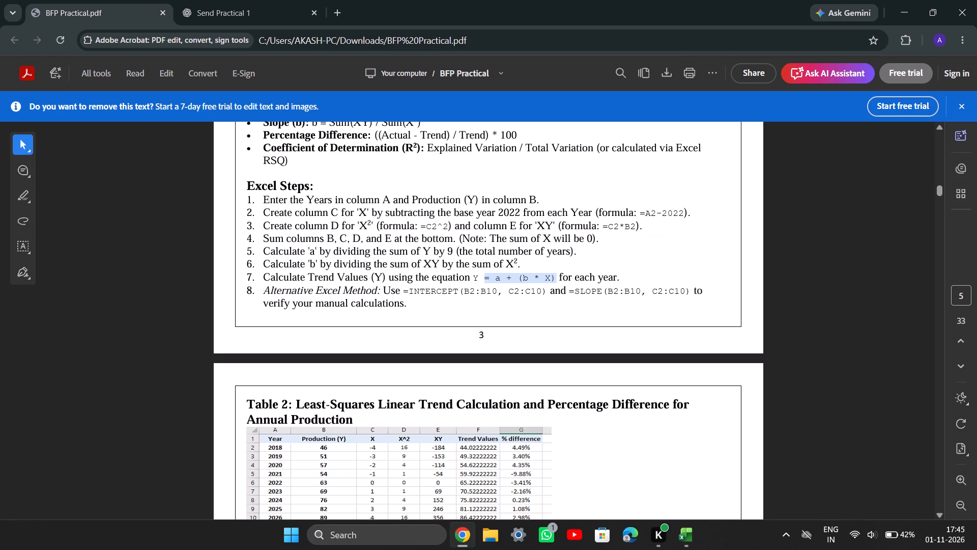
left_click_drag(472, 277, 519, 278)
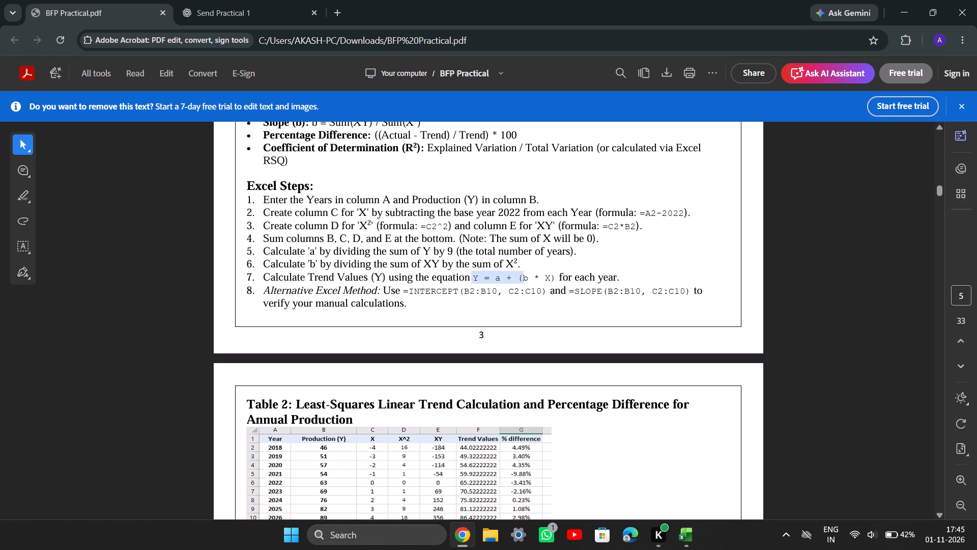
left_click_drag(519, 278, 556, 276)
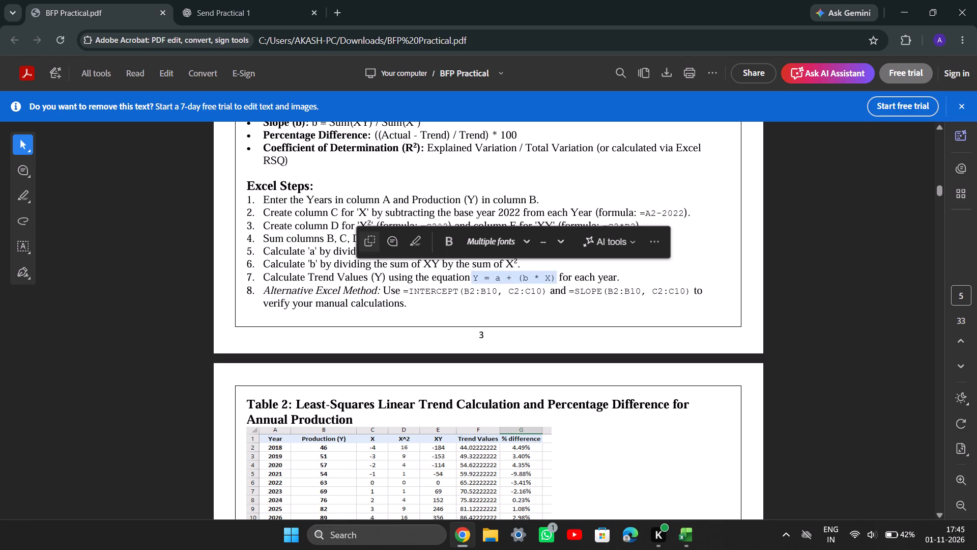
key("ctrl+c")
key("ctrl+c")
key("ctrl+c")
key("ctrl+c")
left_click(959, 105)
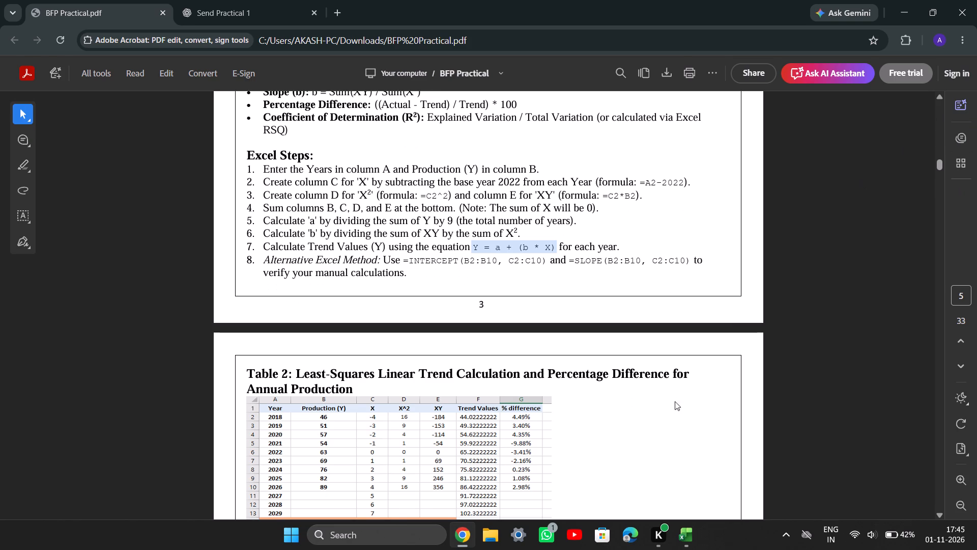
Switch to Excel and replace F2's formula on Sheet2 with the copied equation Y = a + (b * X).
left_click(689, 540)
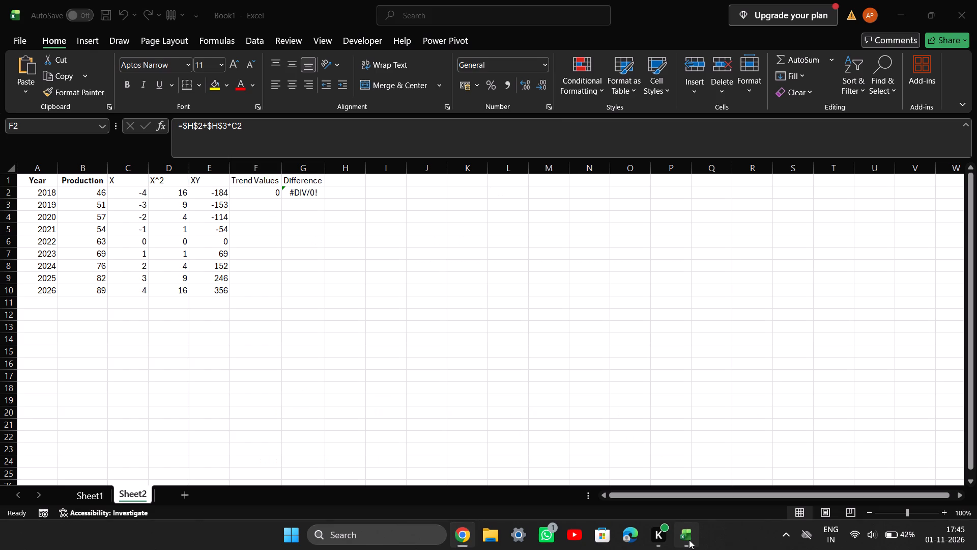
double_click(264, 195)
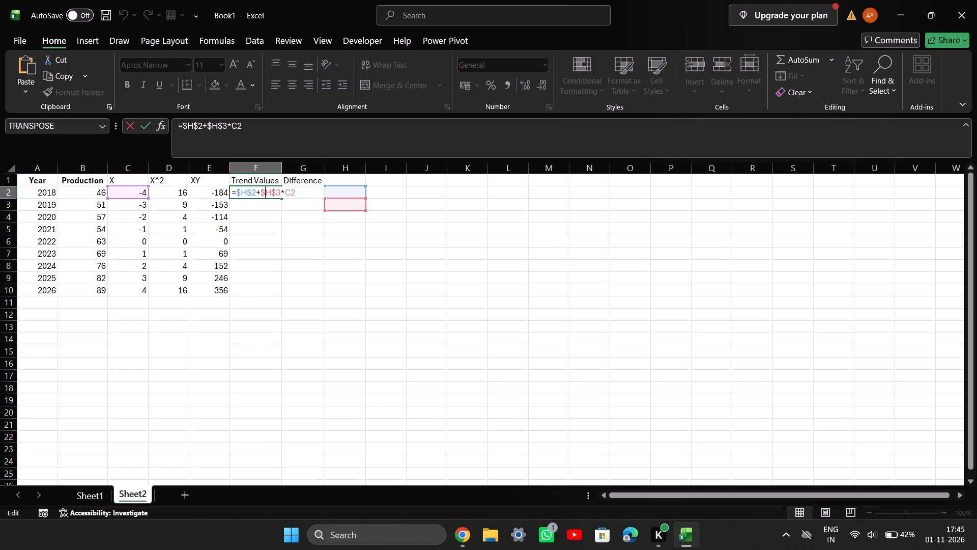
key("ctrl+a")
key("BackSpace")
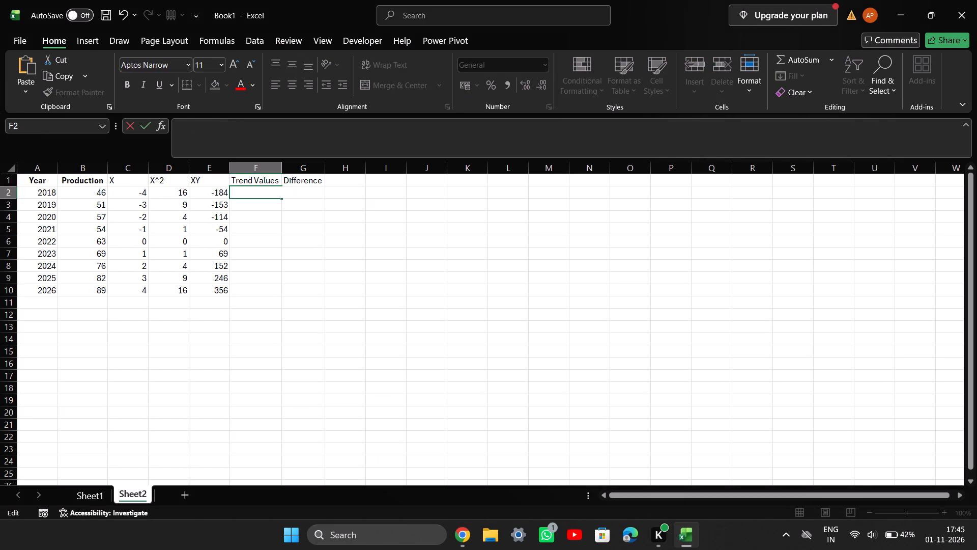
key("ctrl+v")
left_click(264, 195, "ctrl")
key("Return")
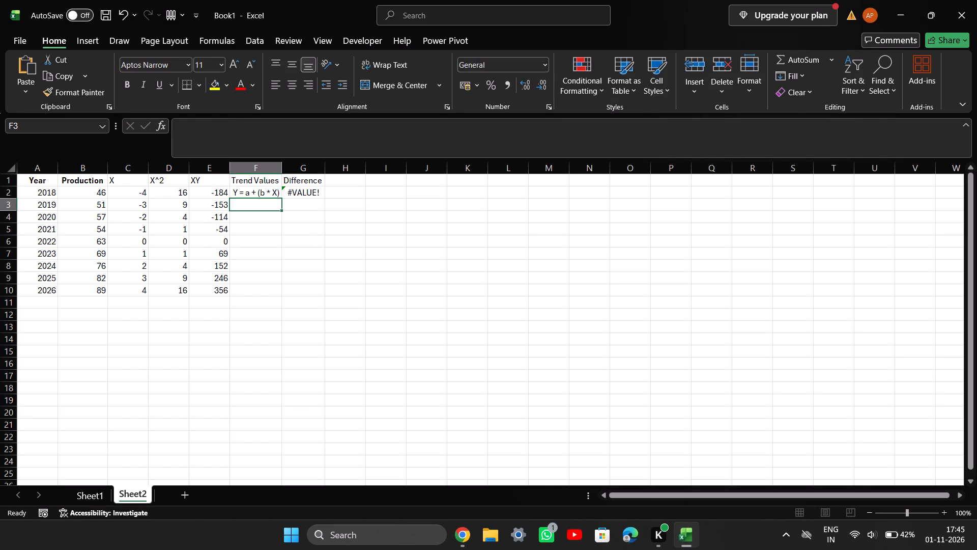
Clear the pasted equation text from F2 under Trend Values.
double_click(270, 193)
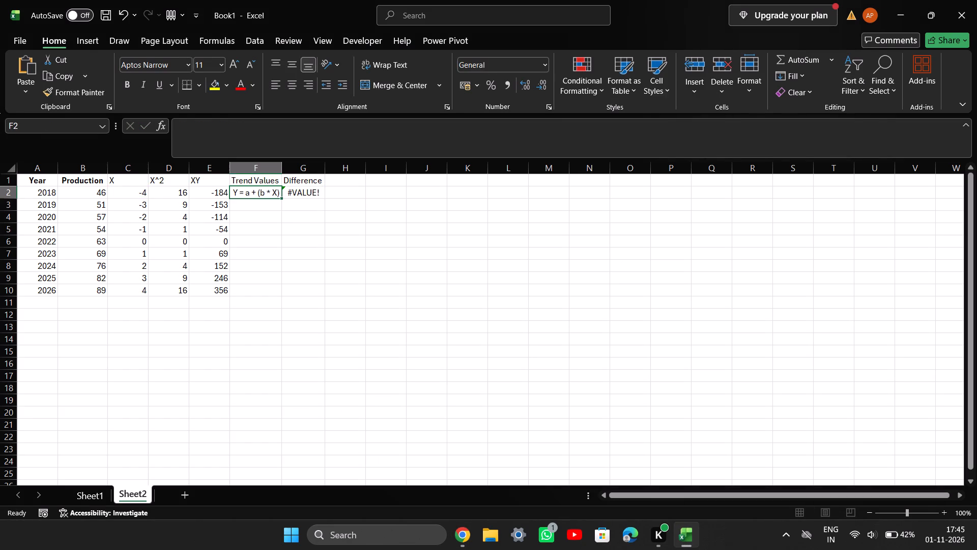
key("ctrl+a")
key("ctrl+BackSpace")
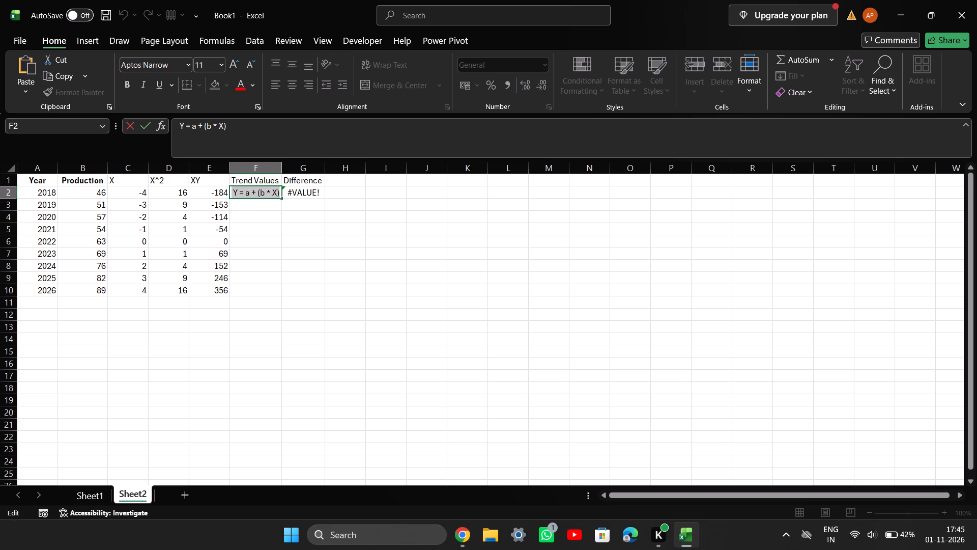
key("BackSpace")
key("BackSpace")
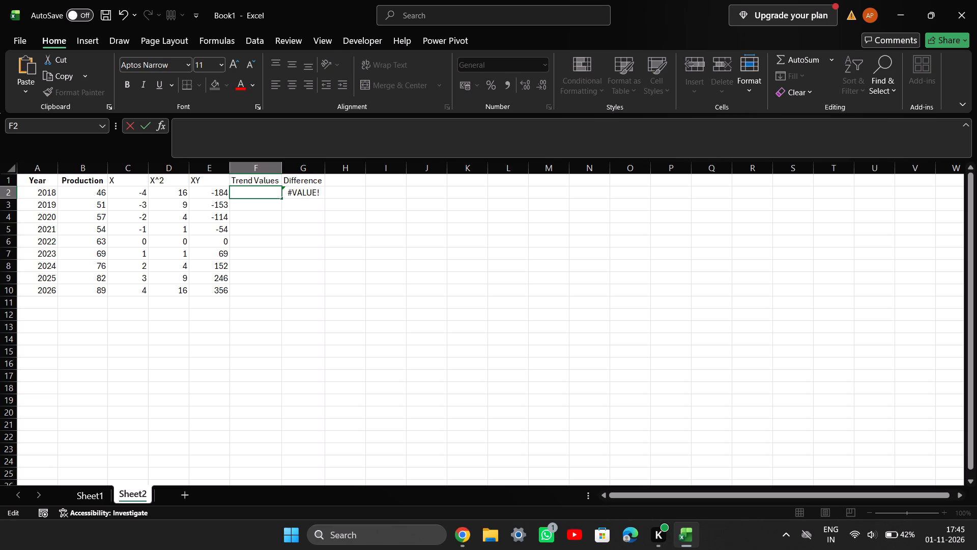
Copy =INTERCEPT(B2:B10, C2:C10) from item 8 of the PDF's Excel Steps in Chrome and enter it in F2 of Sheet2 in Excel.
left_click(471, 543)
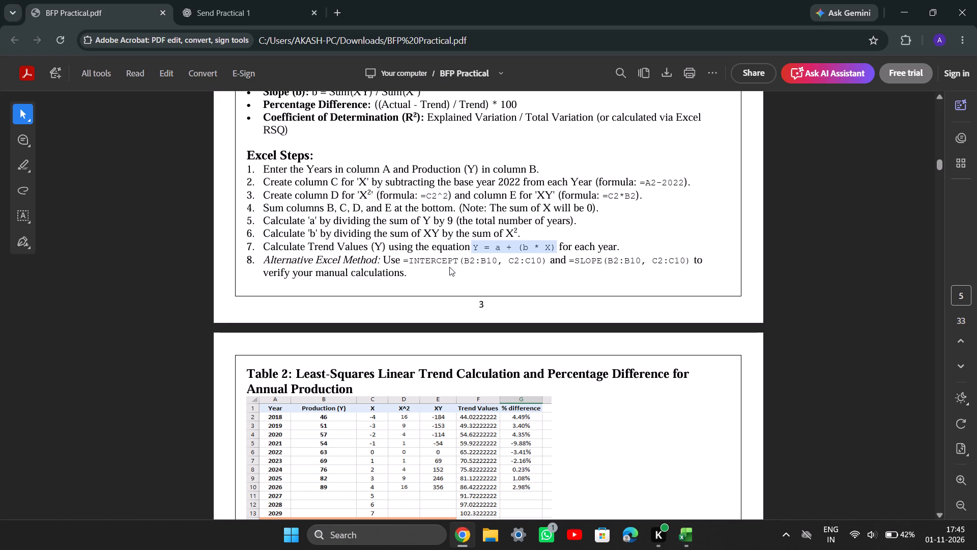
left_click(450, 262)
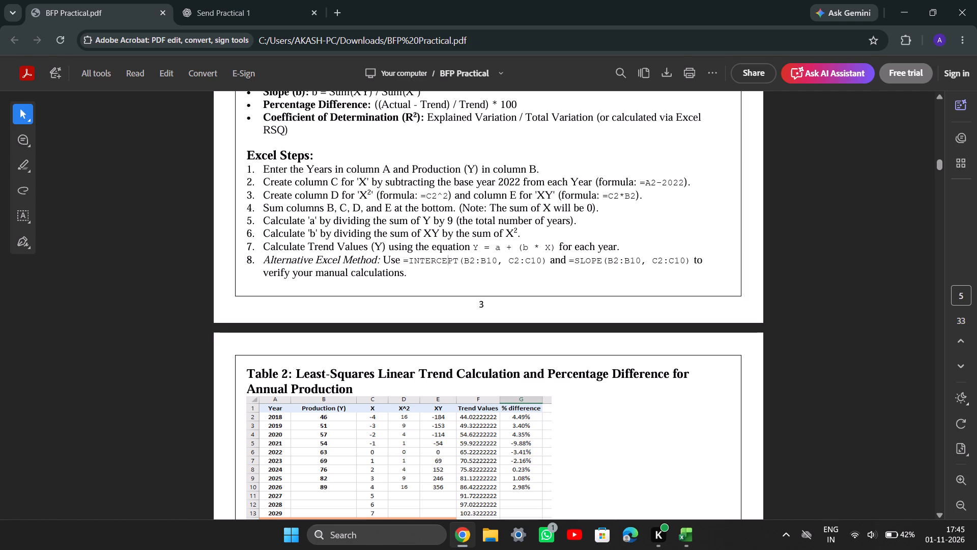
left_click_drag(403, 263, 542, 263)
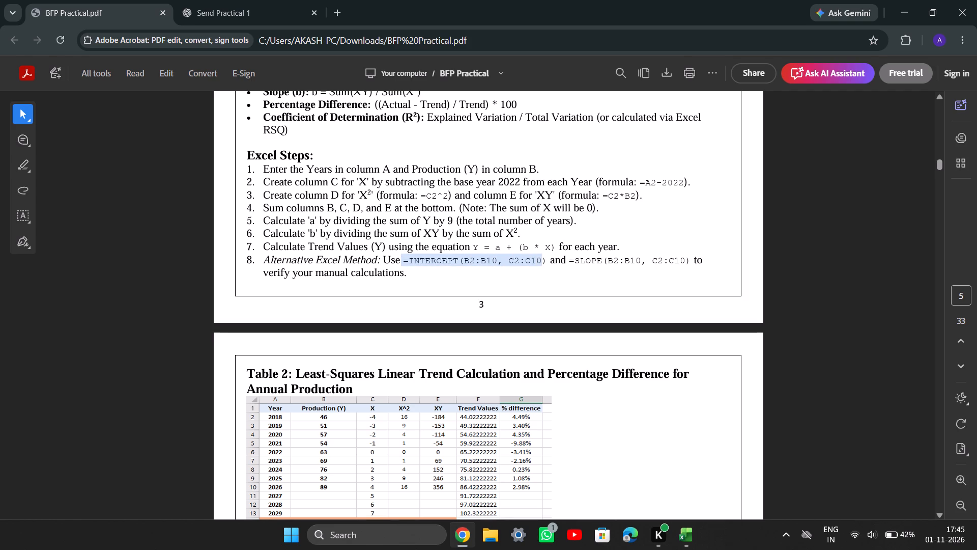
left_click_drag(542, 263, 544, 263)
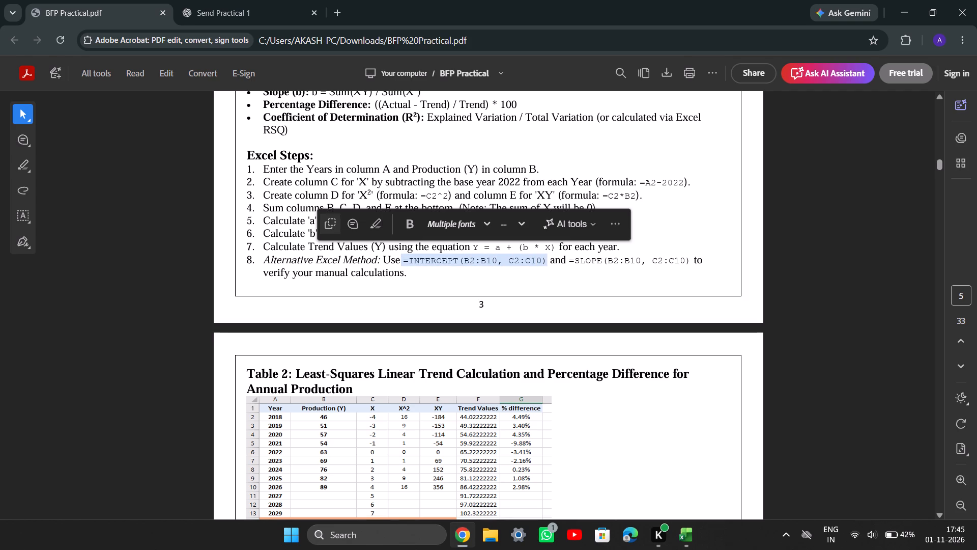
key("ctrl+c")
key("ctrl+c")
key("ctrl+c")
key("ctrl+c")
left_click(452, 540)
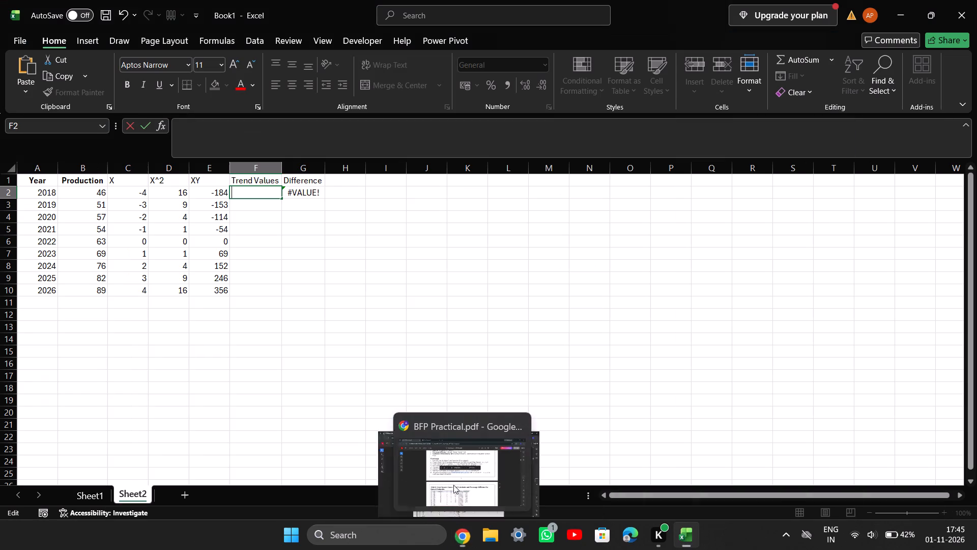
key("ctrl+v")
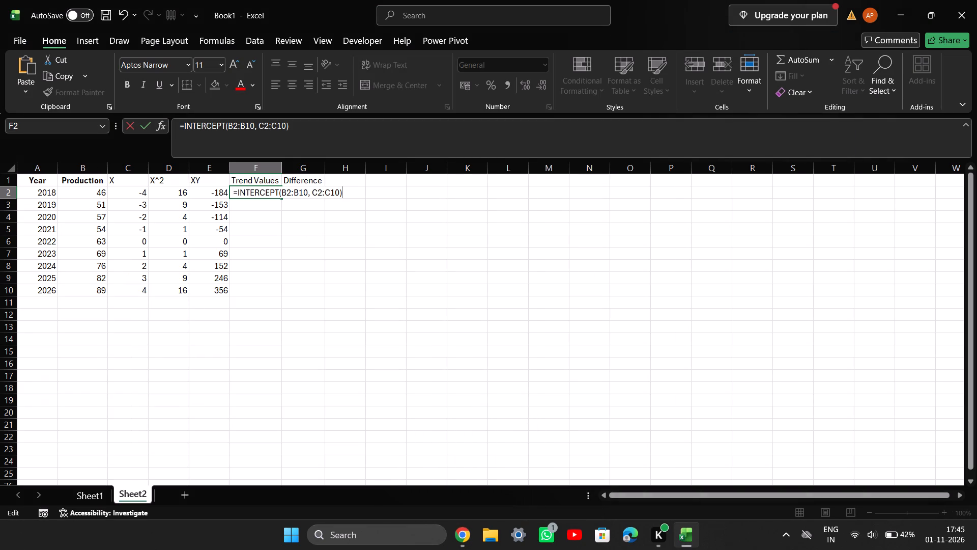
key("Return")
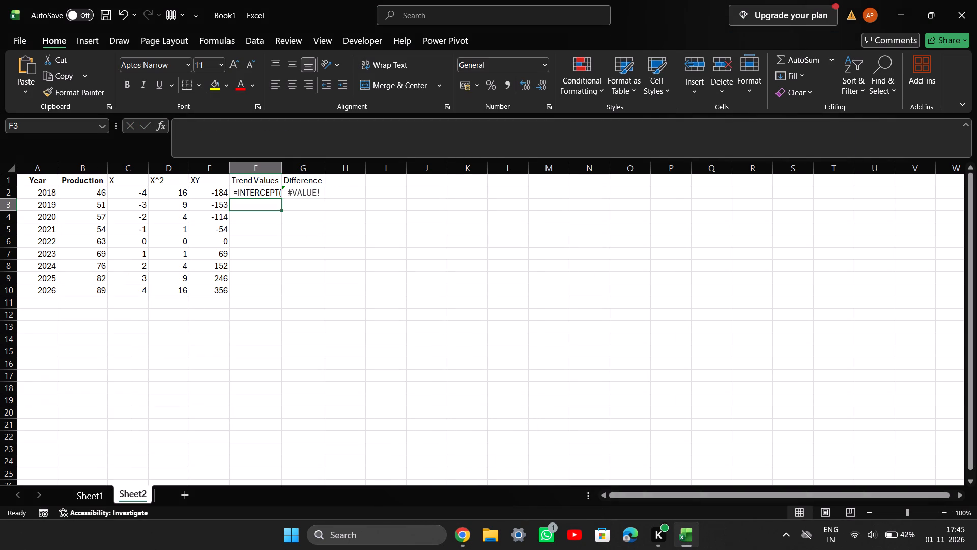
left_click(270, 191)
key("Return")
Undo the recent entries on Sheet2 back to empty Trend Values and Difference cells F2 and G2, keeping F2 selected.
key("ctrl+z")
key("ctrl+z")
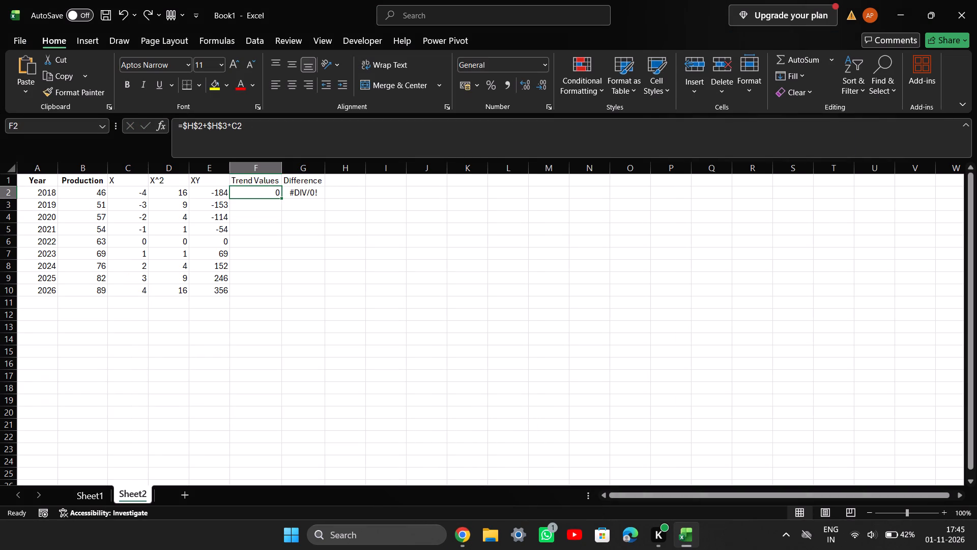
key("ctrl+z")
key("ctrl+z")
key("ctrl+z")
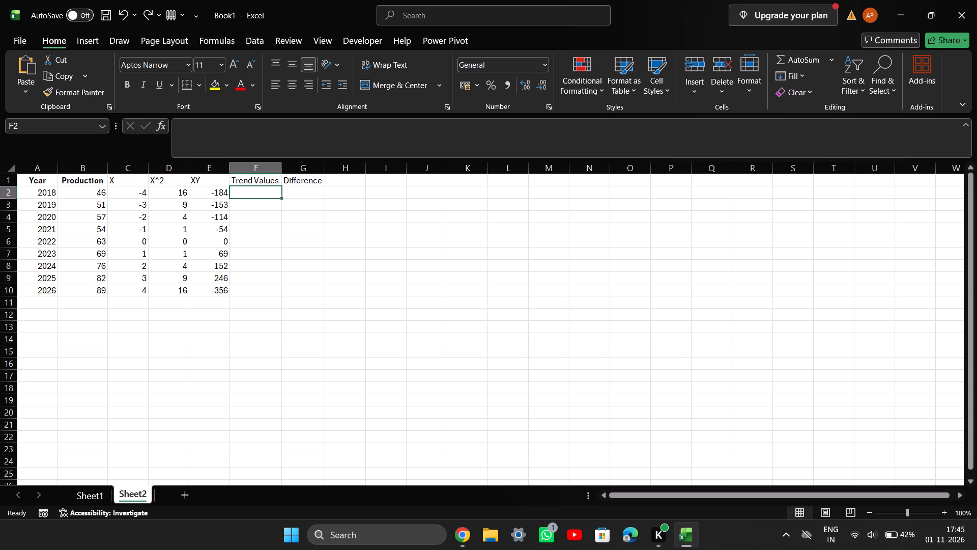
left_click(270, 191)
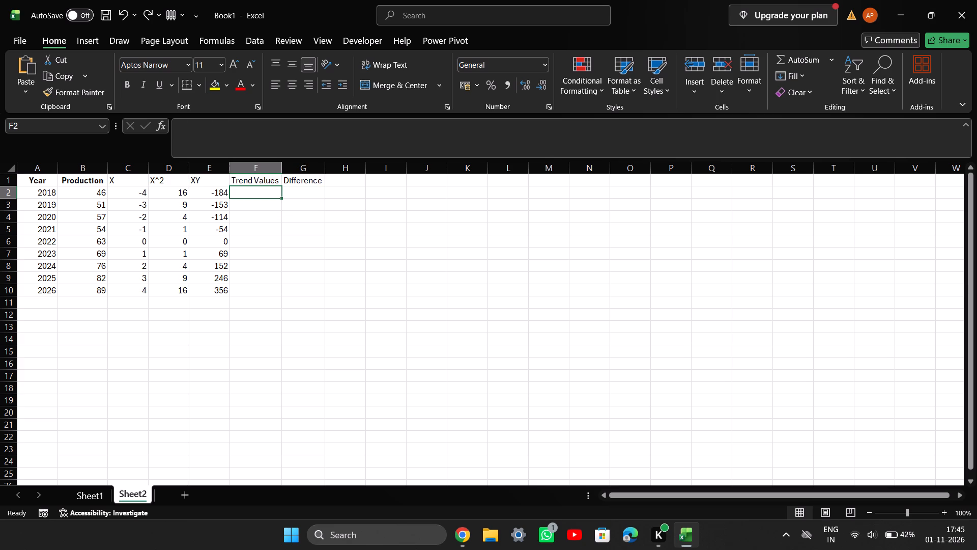
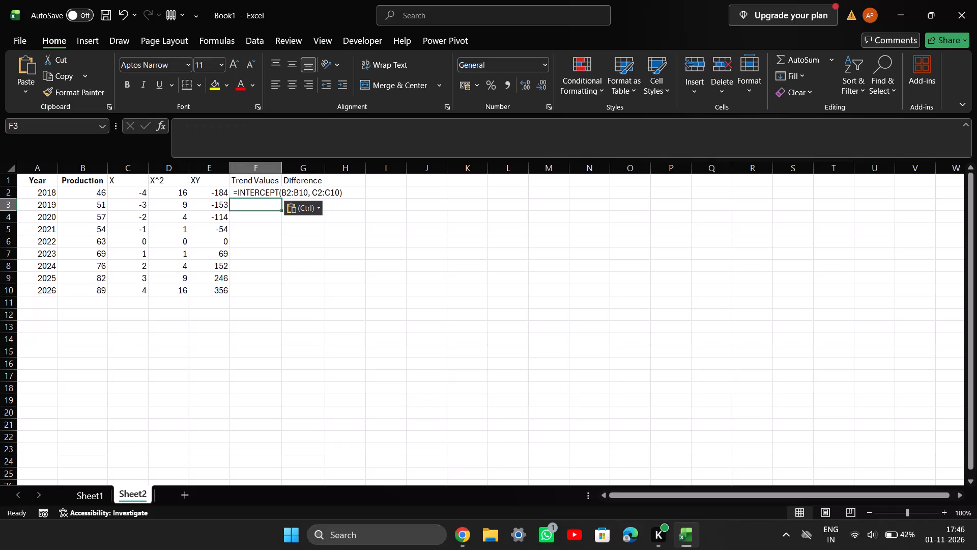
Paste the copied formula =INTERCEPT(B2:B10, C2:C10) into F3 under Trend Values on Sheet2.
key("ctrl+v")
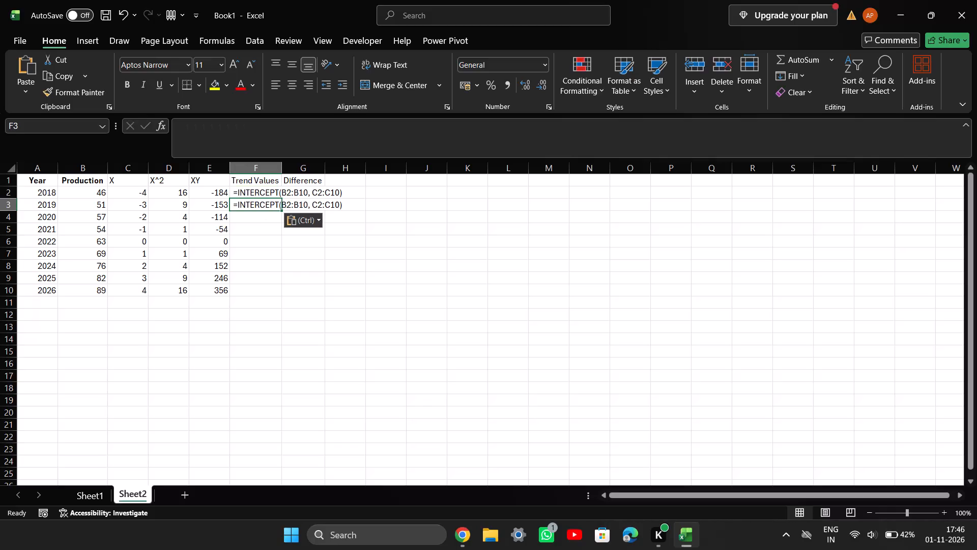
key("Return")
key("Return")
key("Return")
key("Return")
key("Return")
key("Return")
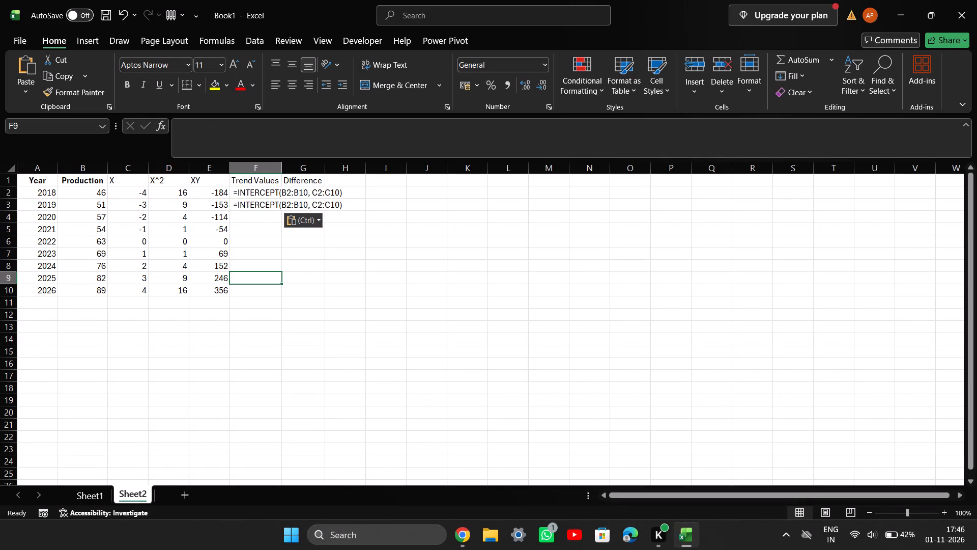
Undo the INTERCEPT formulas pasted in F2 and F3, keeping the XY formula filled through E2:E10.
key("ctrl+z")
key("ctrl+z")
key("ctrl+z")
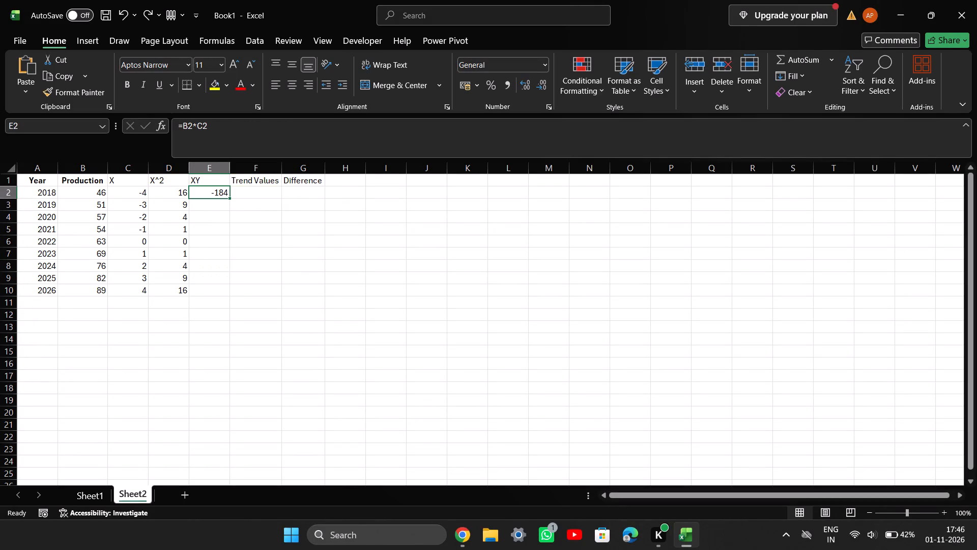
key("ctrl+y")
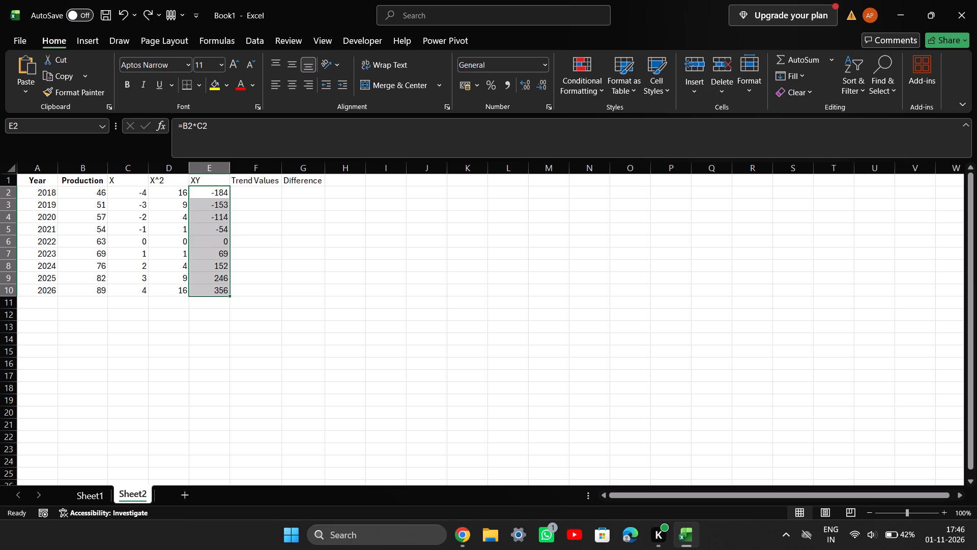
Switch to the BFP Practical PDF in Chrome and examine Practical 2's Excel Steps, Table 2, trend chart and conclusion.
left_click(461, 532)
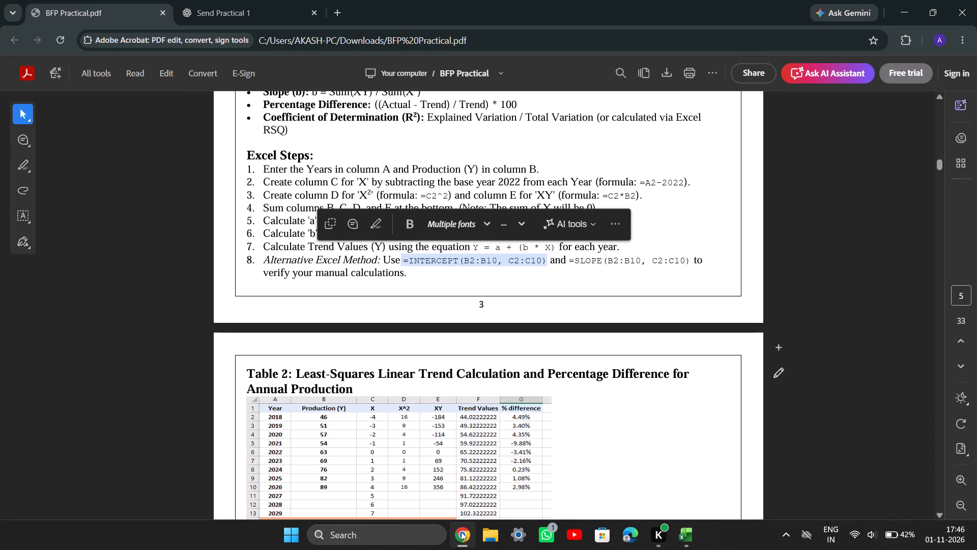
left_click(449, 359)
scroll(449, 359, "down", 4)
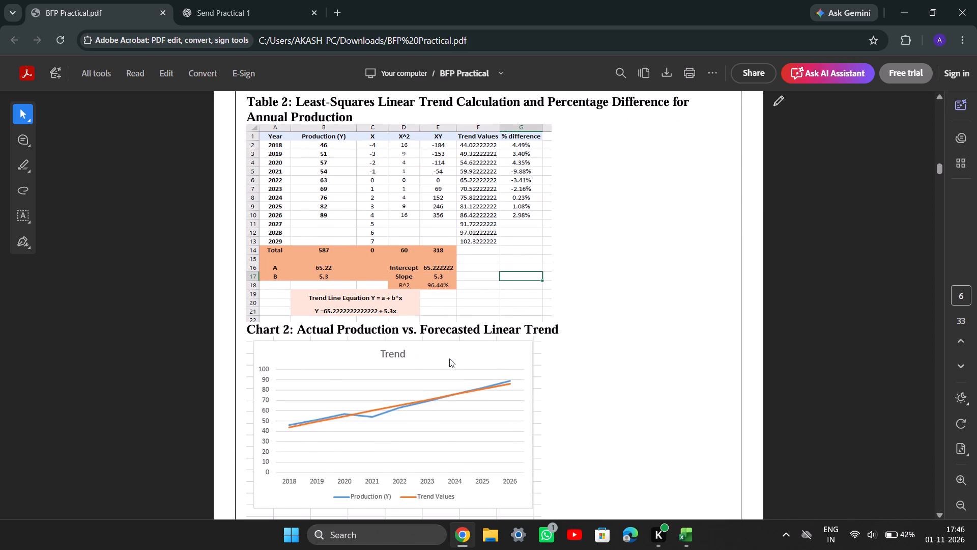
scroll(449, 359, "up", 2)
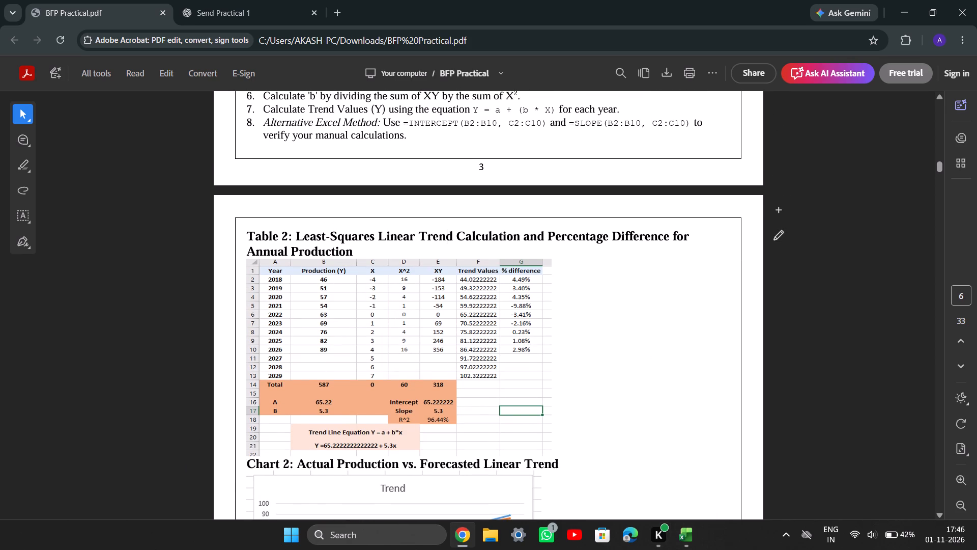
scroll(351, 265, "down", 4)
scroll(351, 265, "up", 1)
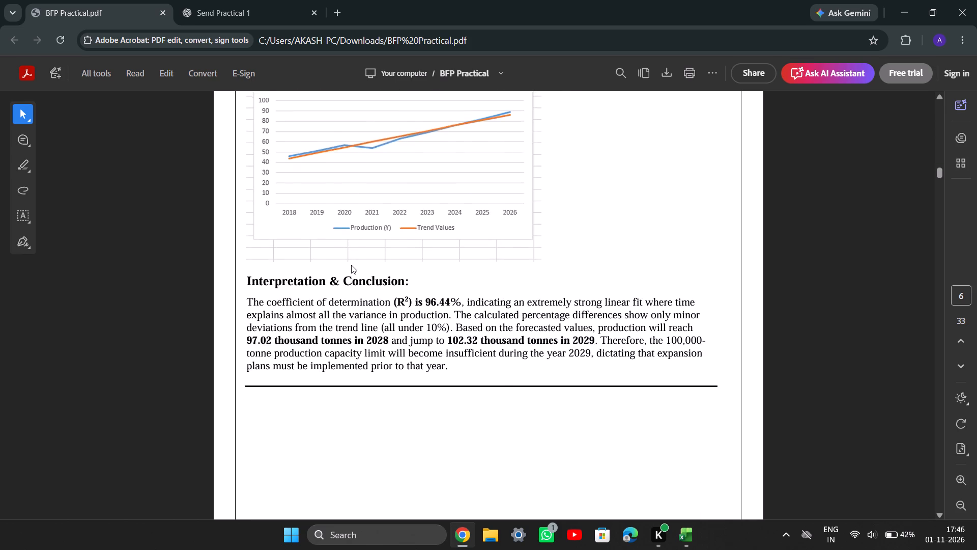
scroll(351, 265, "up", 1)
scroll(351, 265, "down", 6)
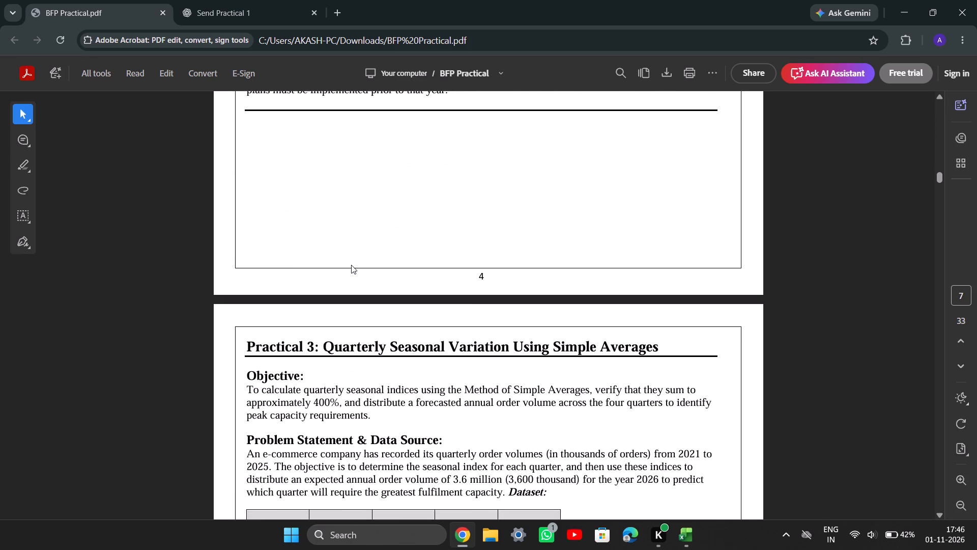
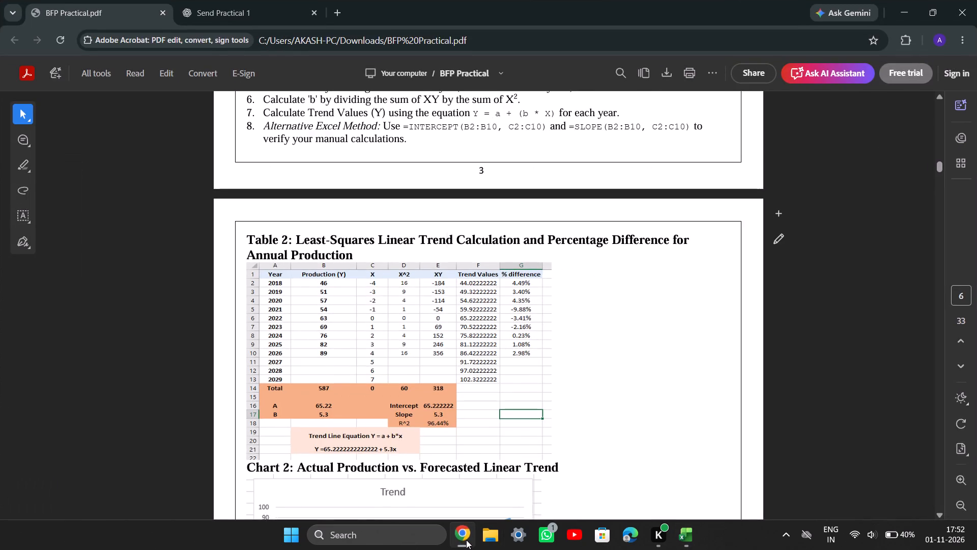
left_click(466, 540)
left_click(39, 358)
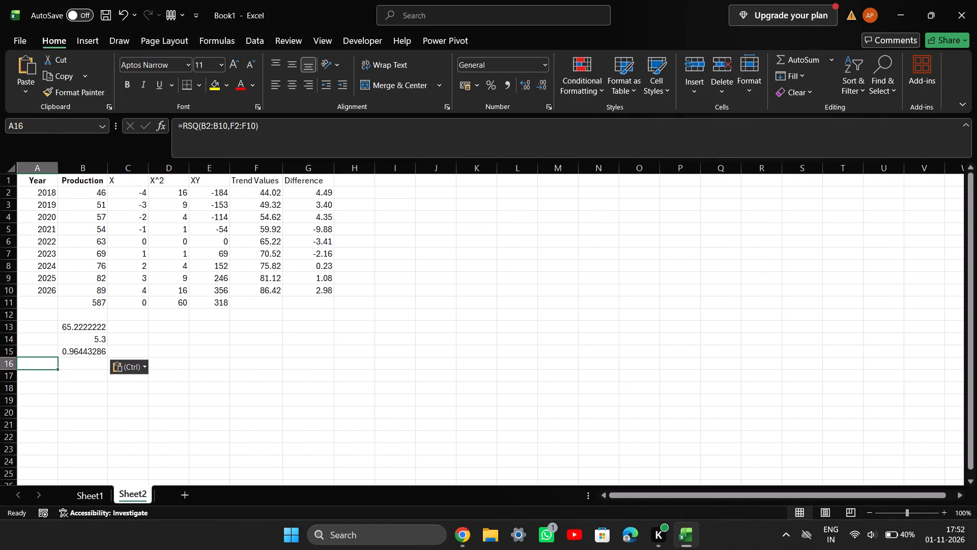
left_click(52, 331)
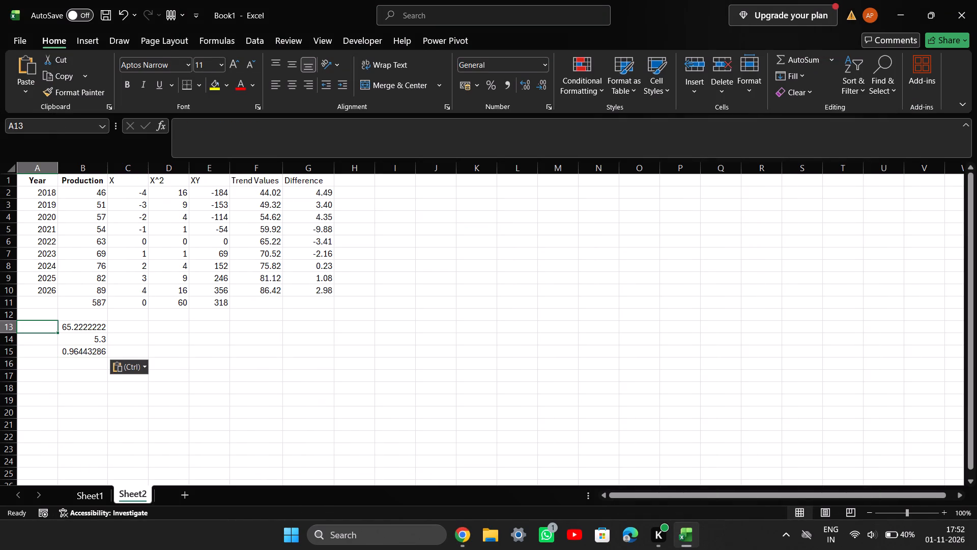
key("shift+a")
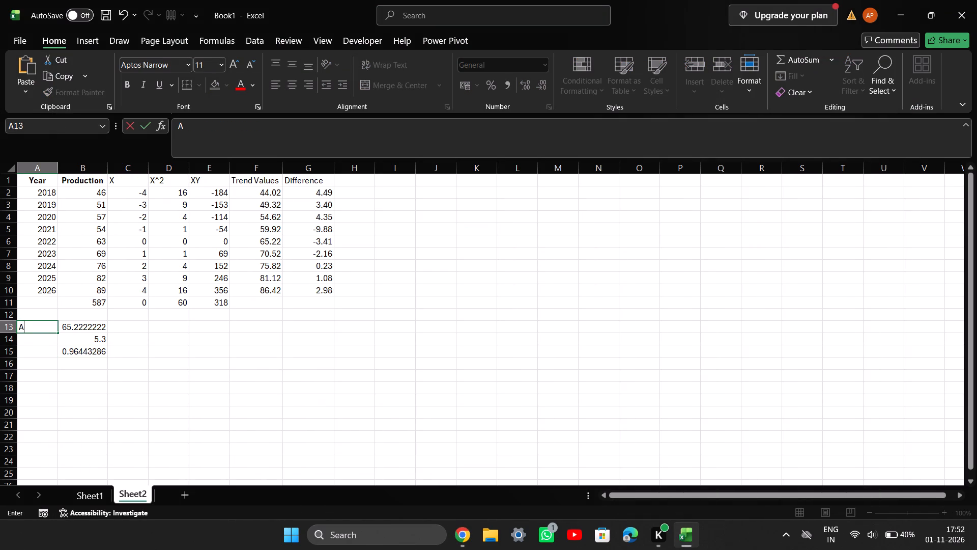
left_click(42, 341)
key("shift+s")
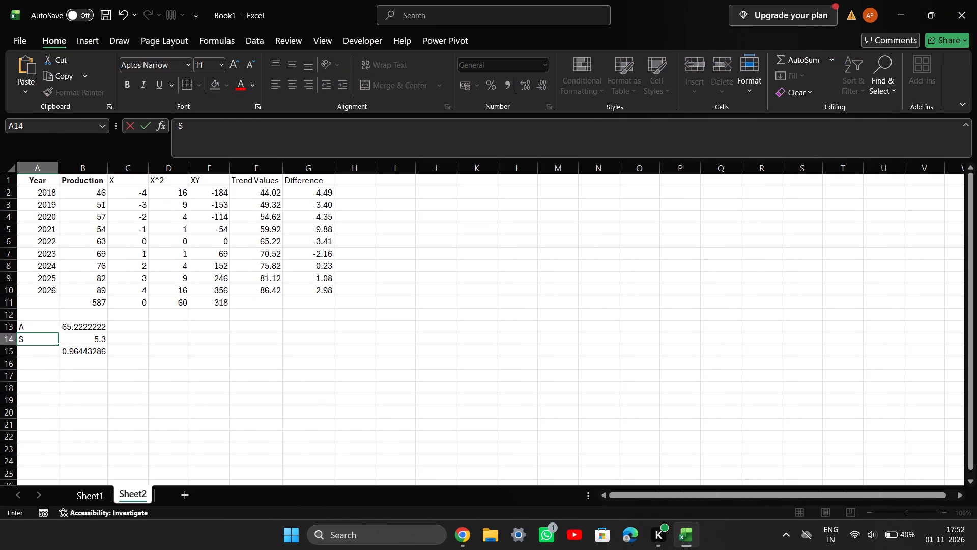
key("shift+BackSpace")
key("shift+b")
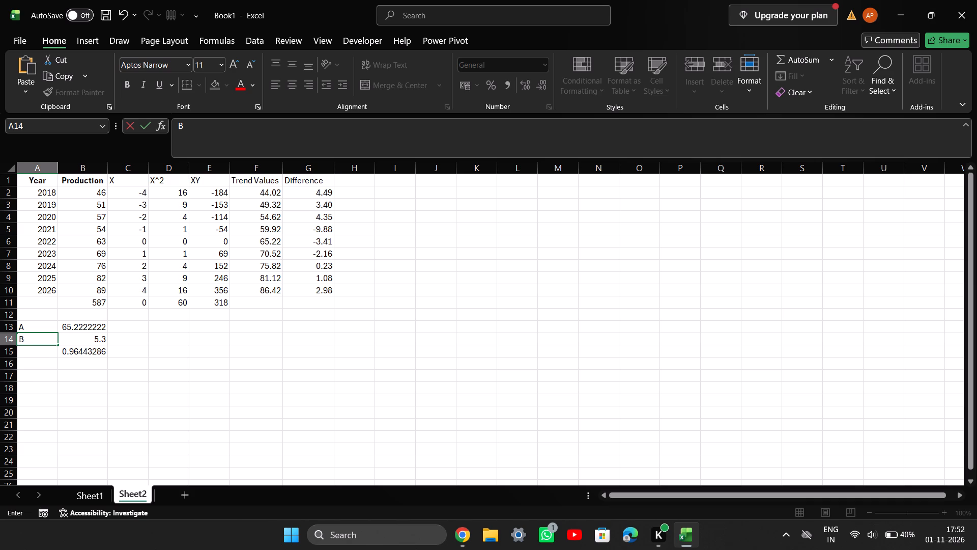
left_click(40, 351)
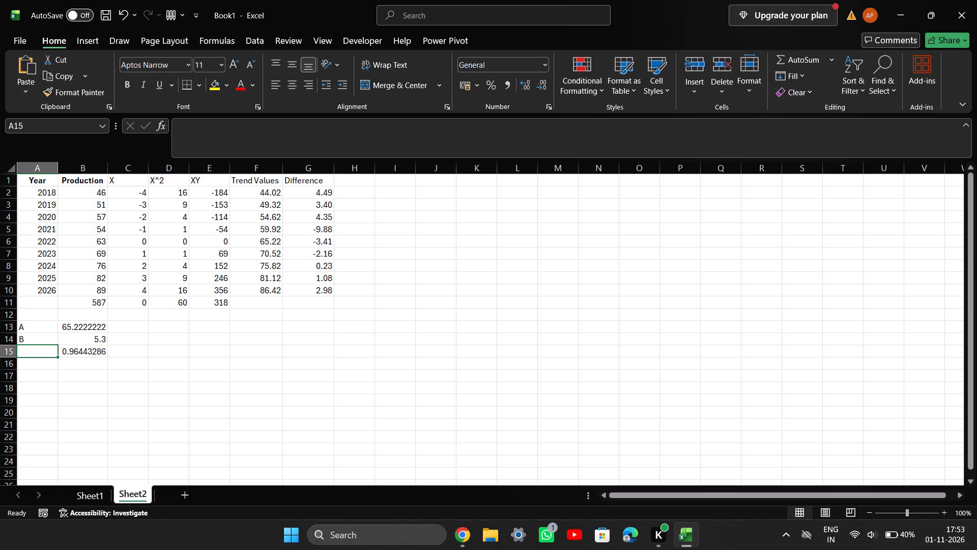
Label cell A15, beside the coefficient of determination, as R^2.
key("shift+r")
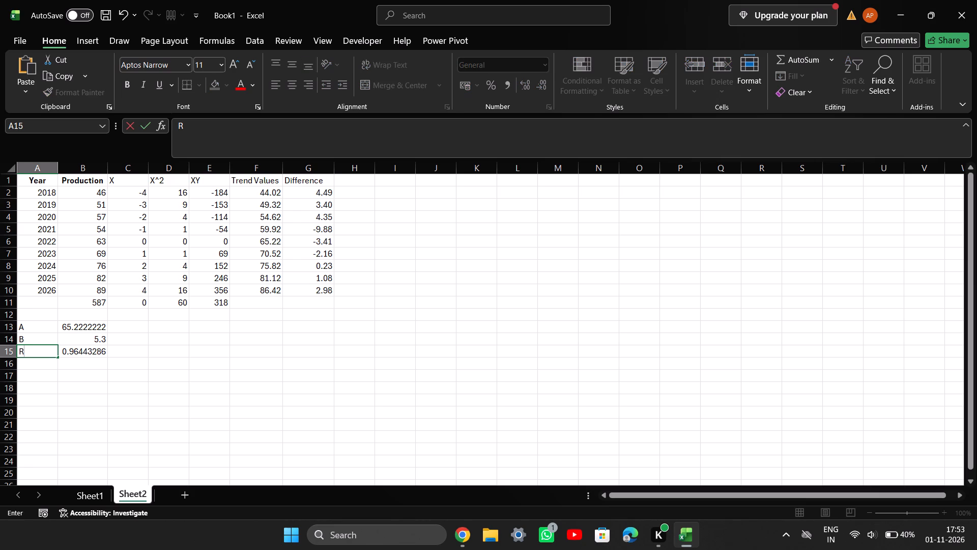
key("shift+percent")
key("shift+BackSpace")
key("shift+asciicircum")
key("w")
key("BackSpace")
key("2")
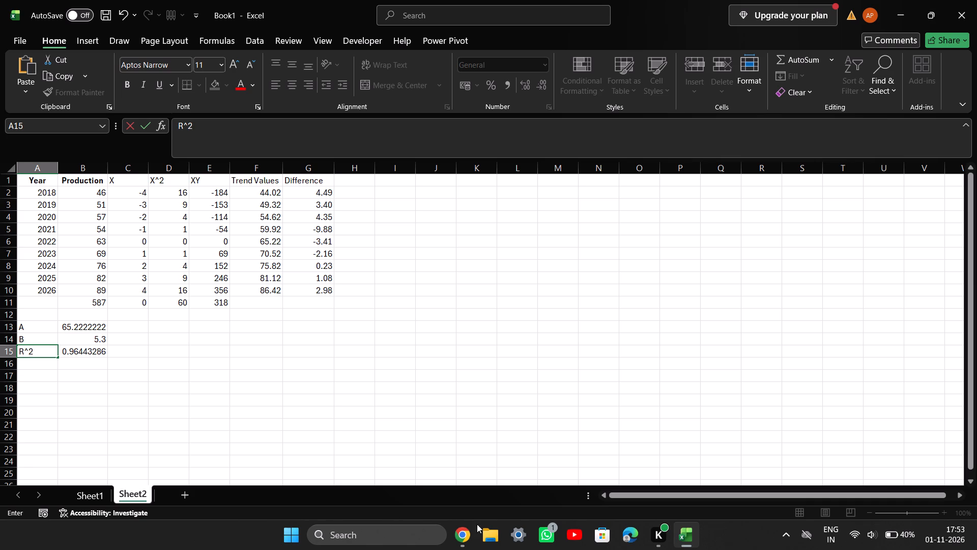
Check the label layout in the PDF's Table 2 in Chrome, and in Excel move the block A13:B16 to C13:D16.
left_click(473, 536)
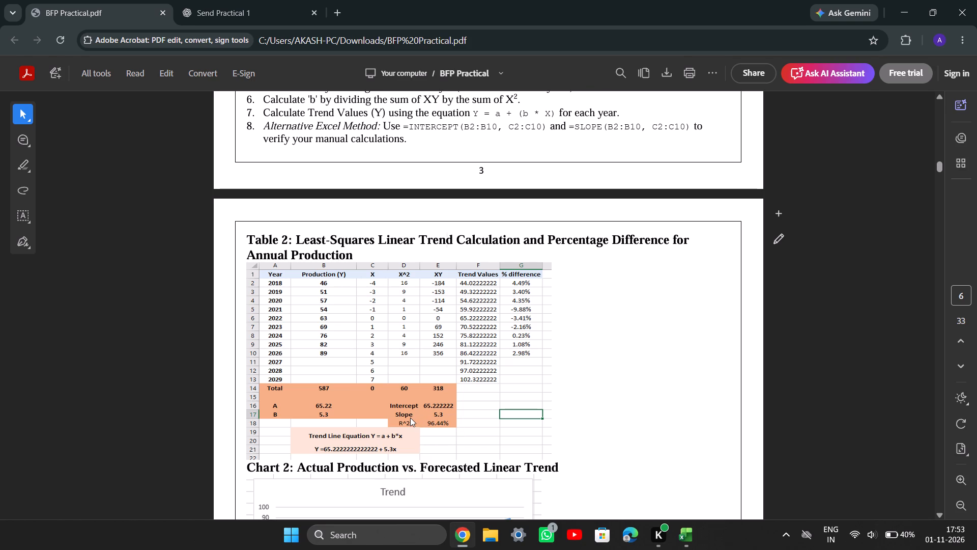
left_click(465, 536)
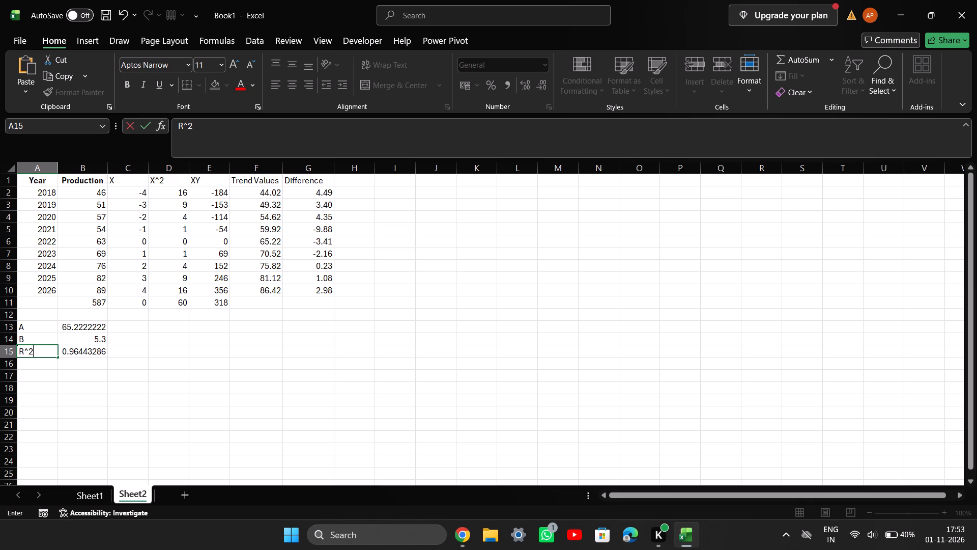
left_click_drag(38, 331, 94, 359)
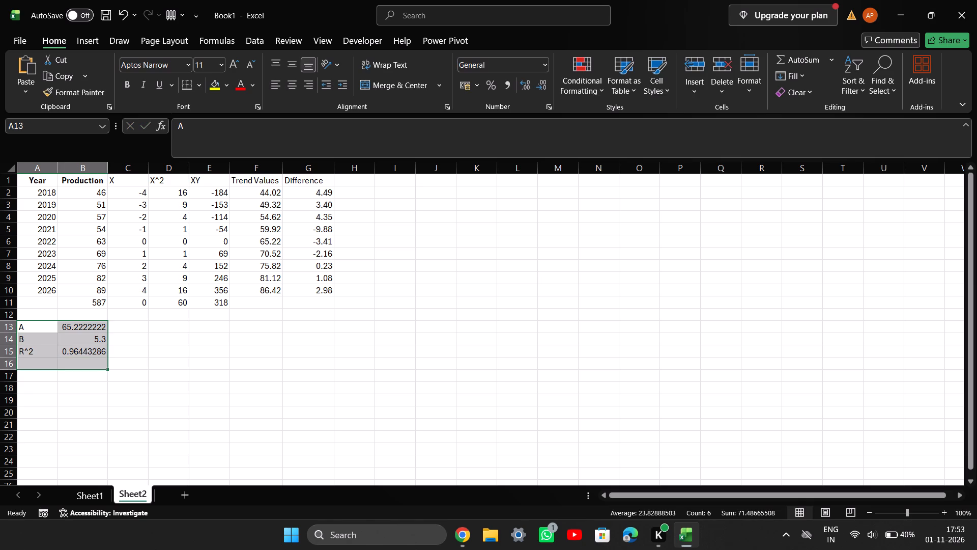
left_click_drag(108, 342, 165, 343)
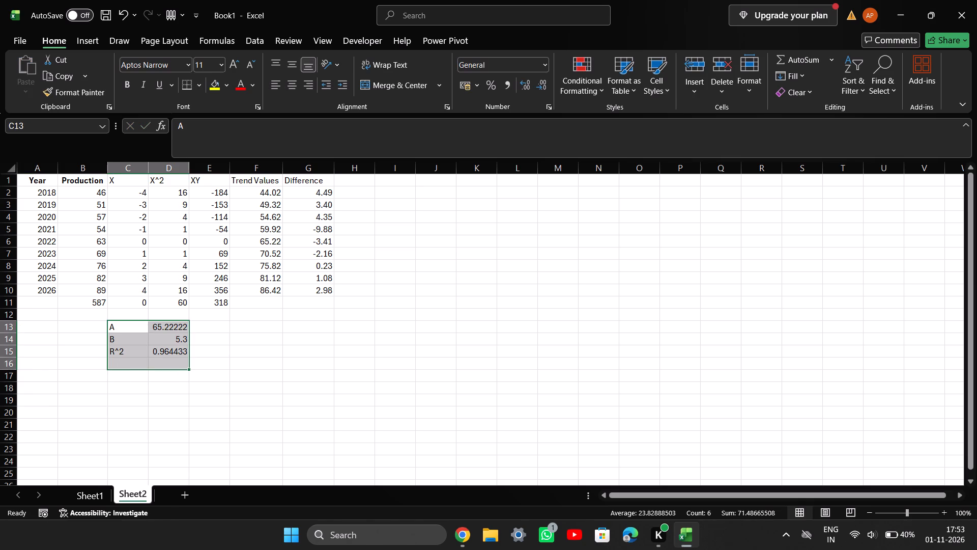
Enter the description intercept in cell B13 beside A, and Slope in cell B14 beside B.
left_click(56, 332)
left_click(68, 332)
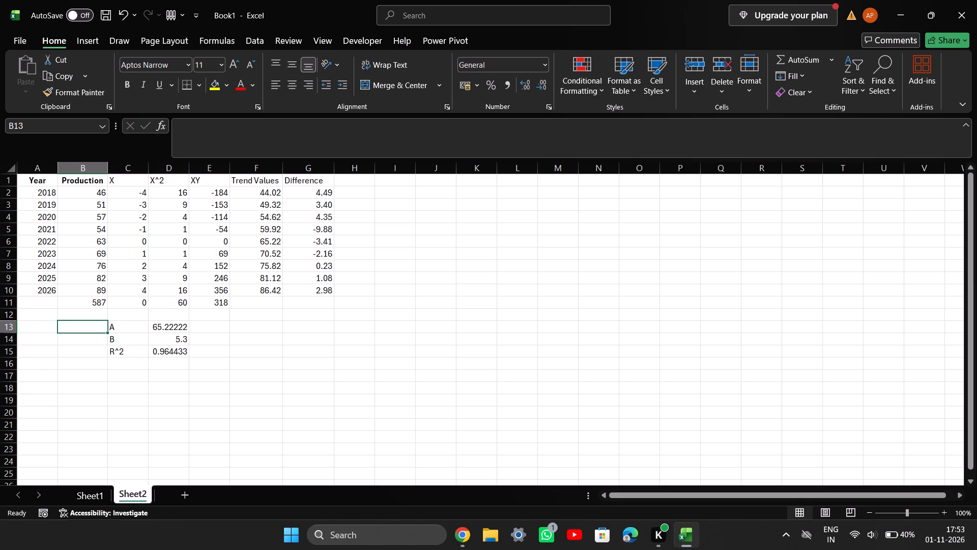
type("interce")
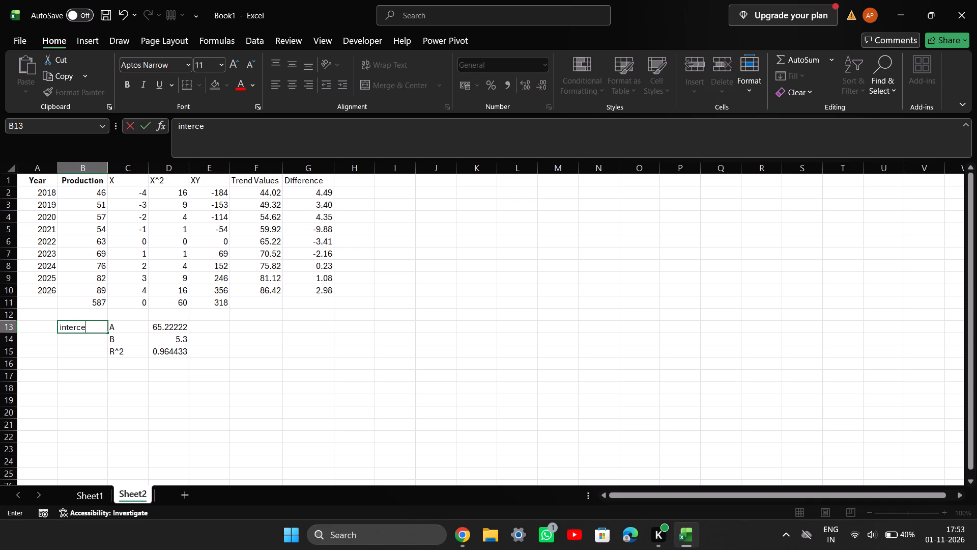
type("pt")
key("Down")
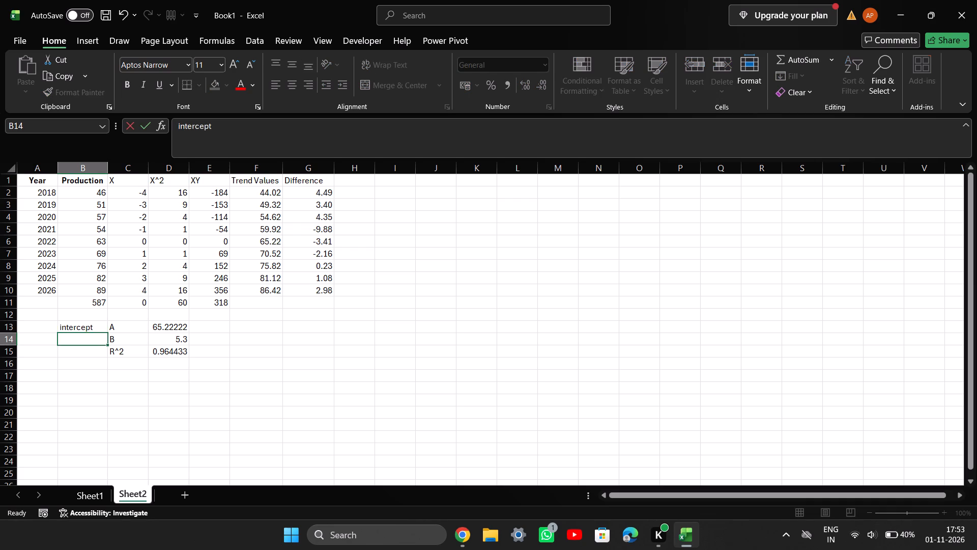
type("Slope")
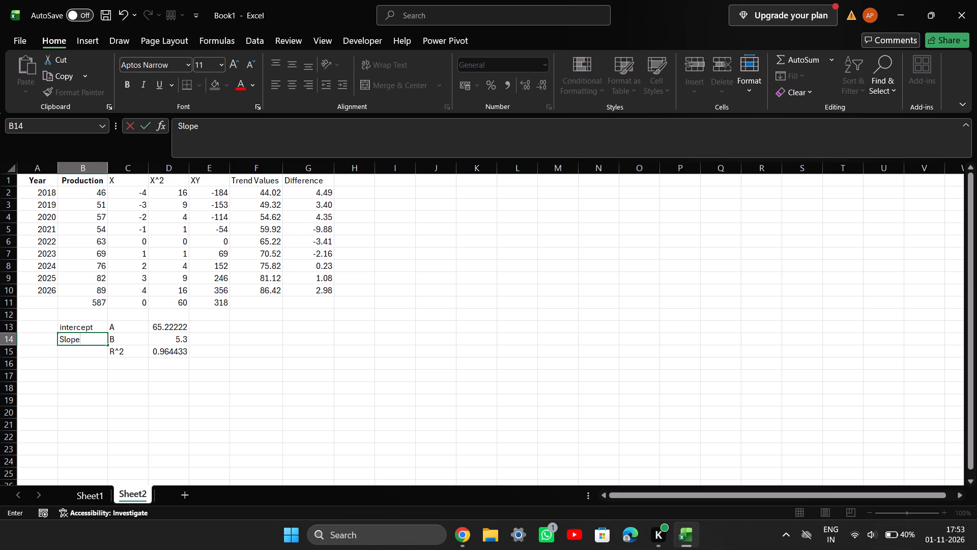
left_click(228, 389)
Switch to the BFP Practical PDF in Chrome and examine Table 2, Chart 2 and the Interpretation & Conclusion section.
left_click(469, 527)
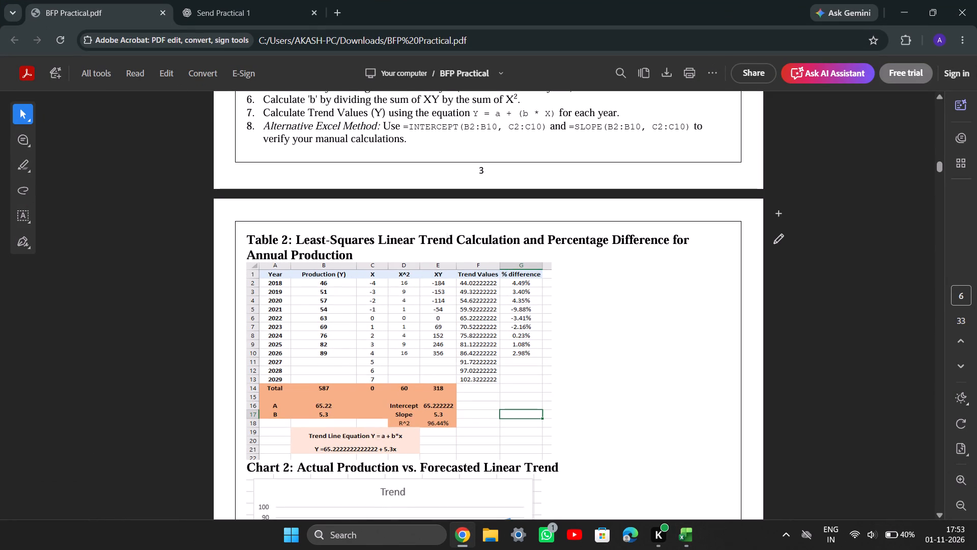
scroll(433, 433, "down", 1)
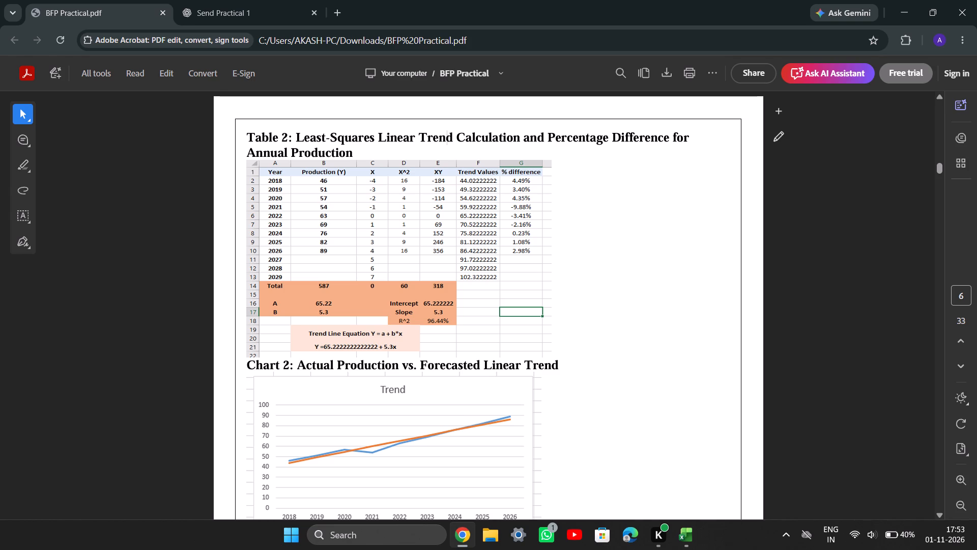
scroll(384, 233, "down", 3)
scroll(384, 233, "up", 5)
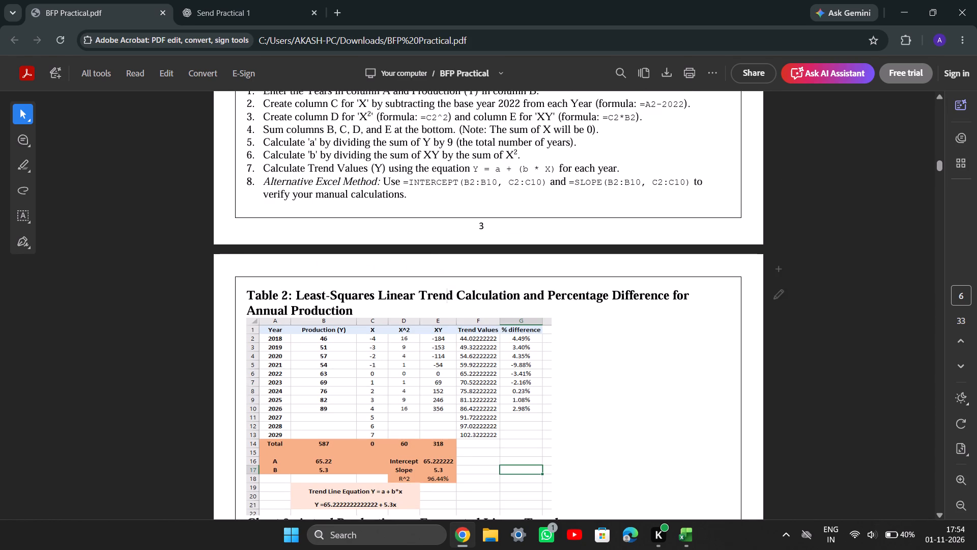
scroll(317, 321, "down", 4)
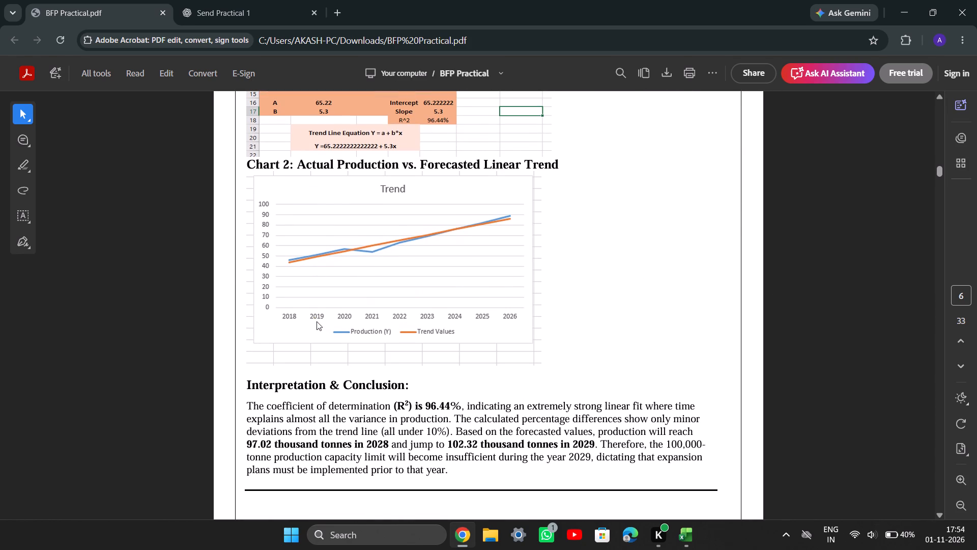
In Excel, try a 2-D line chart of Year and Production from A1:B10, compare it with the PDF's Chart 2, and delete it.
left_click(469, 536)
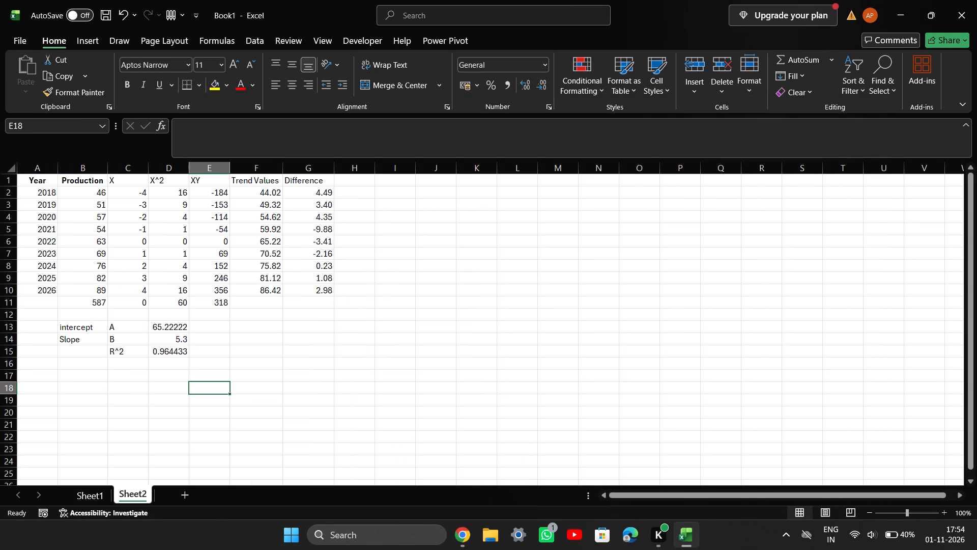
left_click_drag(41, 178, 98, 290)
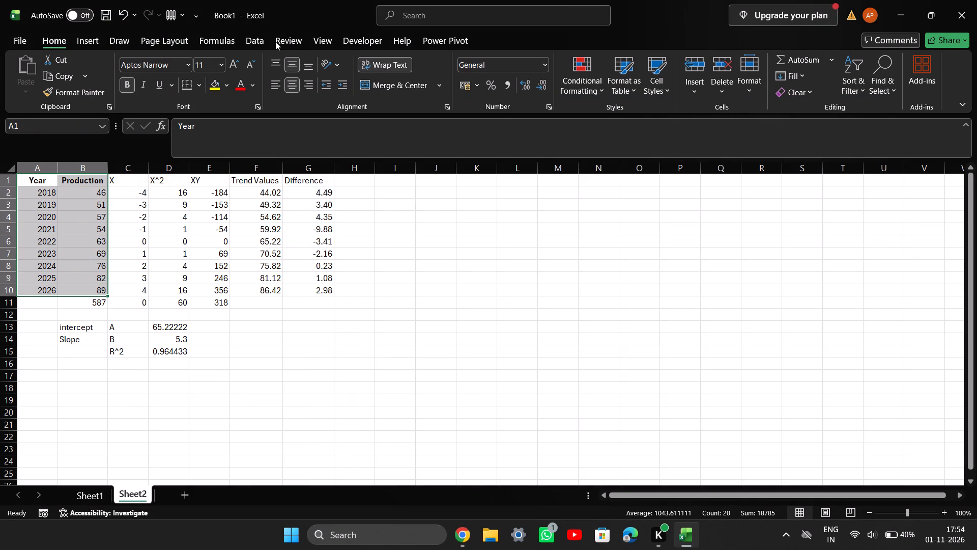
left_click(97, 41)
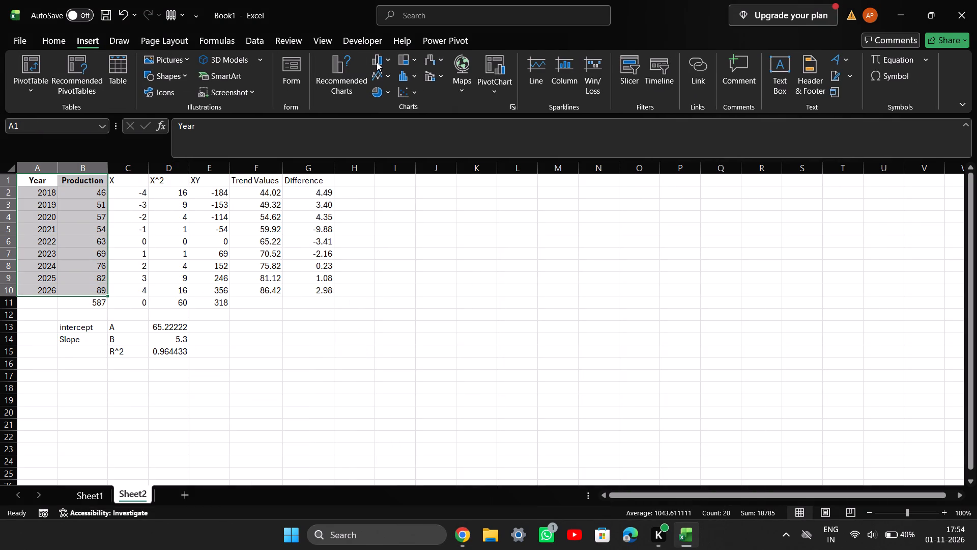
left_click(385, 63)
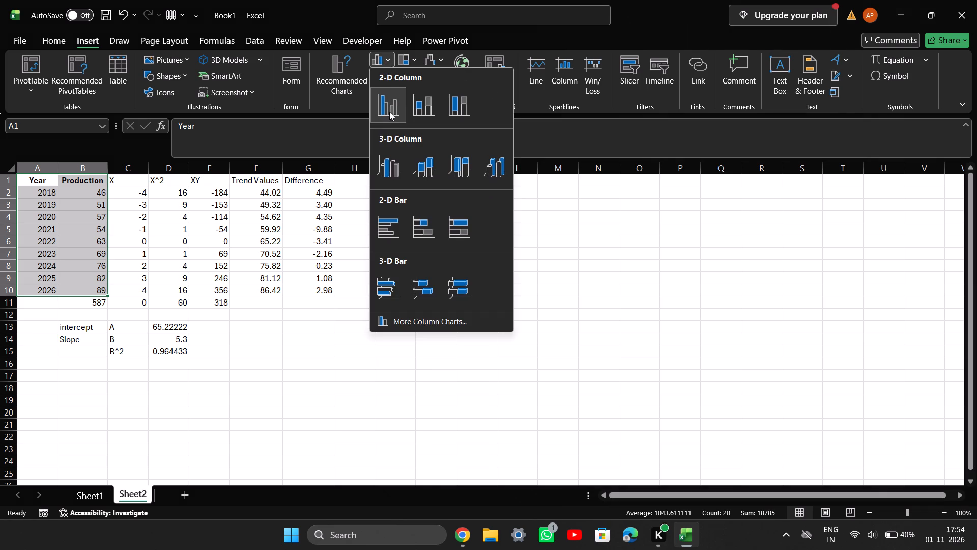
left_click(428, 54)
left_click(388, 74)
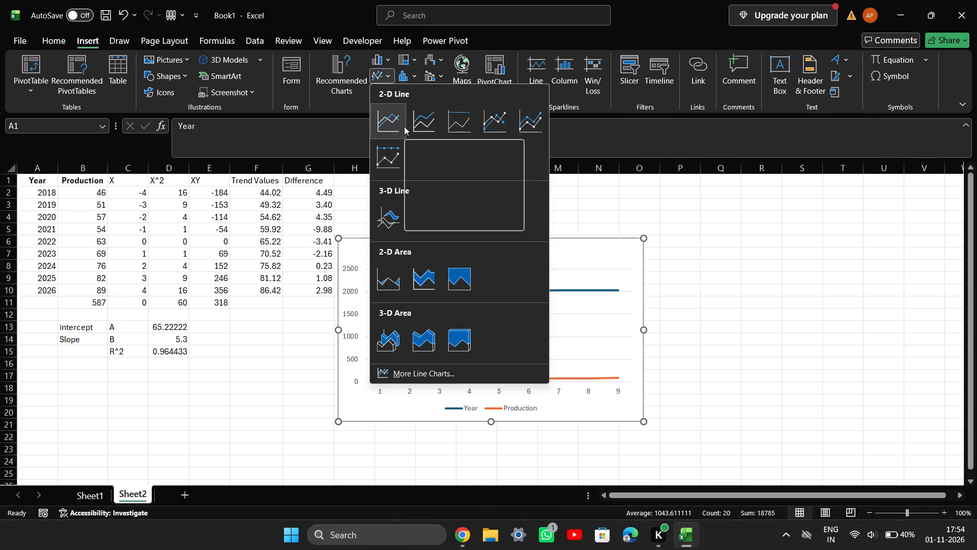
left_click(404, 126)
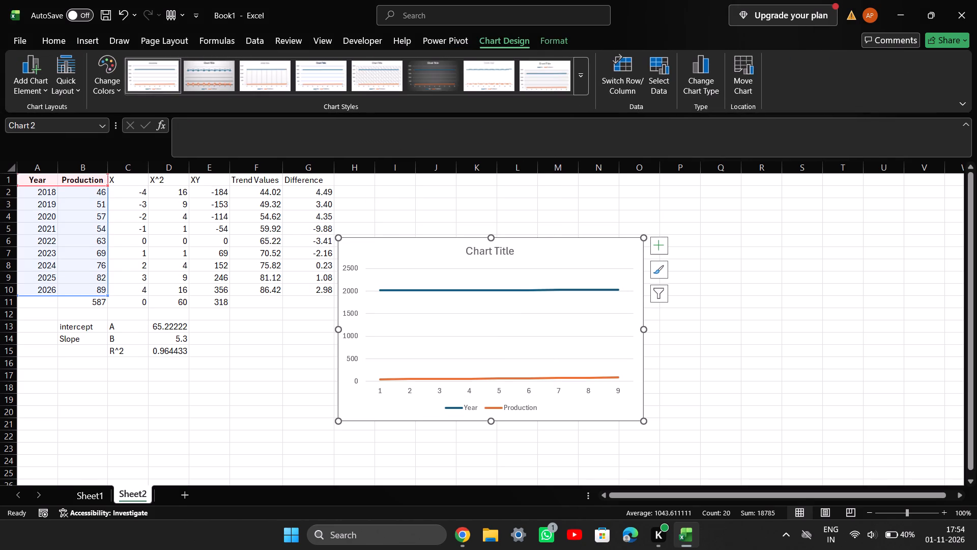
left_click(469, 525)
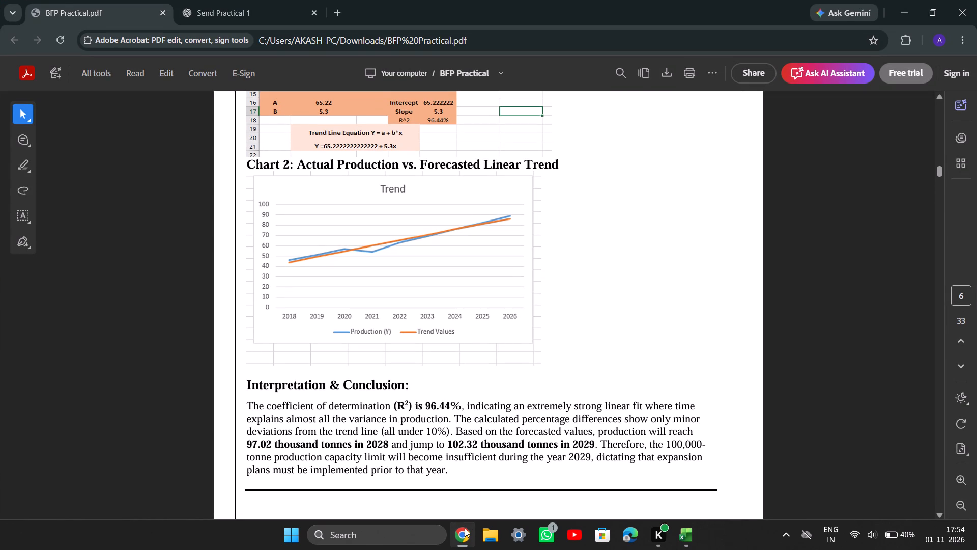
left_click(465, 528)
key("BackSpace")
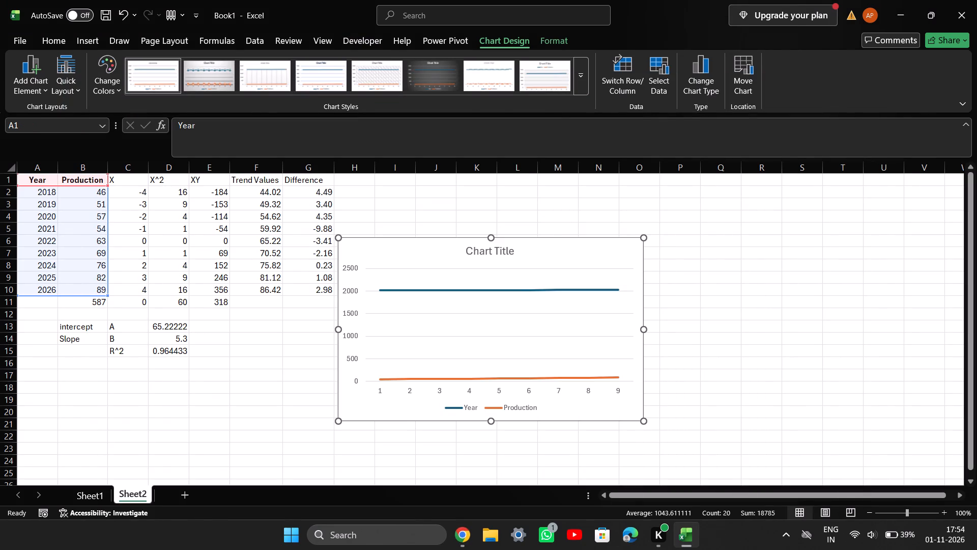
Examine the PDF's Table 2 and Chart 2 in Chrome, and inspect the R^2 formula in cell D15 of Sheet2 in Excel.
left_click(454, 549)
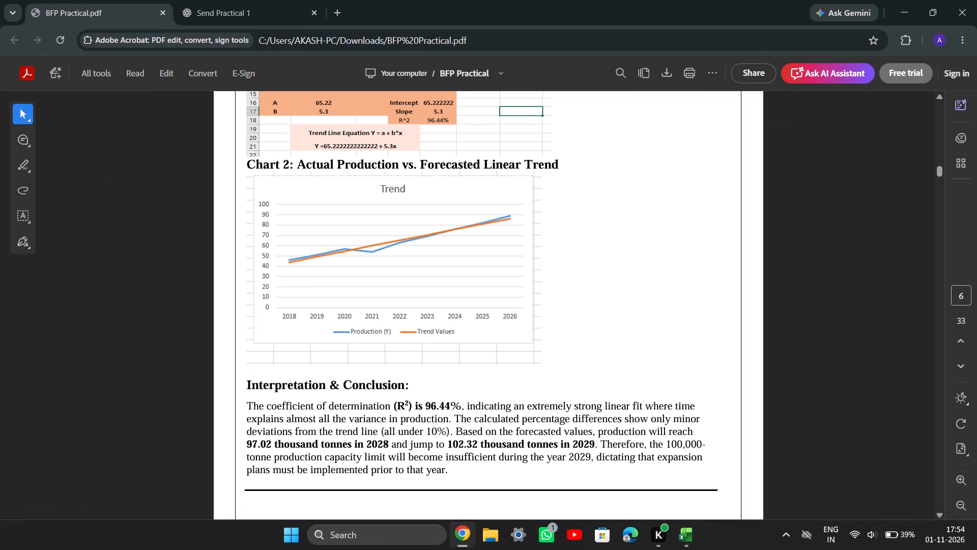
scroll(348, 392, "down", 1)
scroll(348, 392, "up", 1)
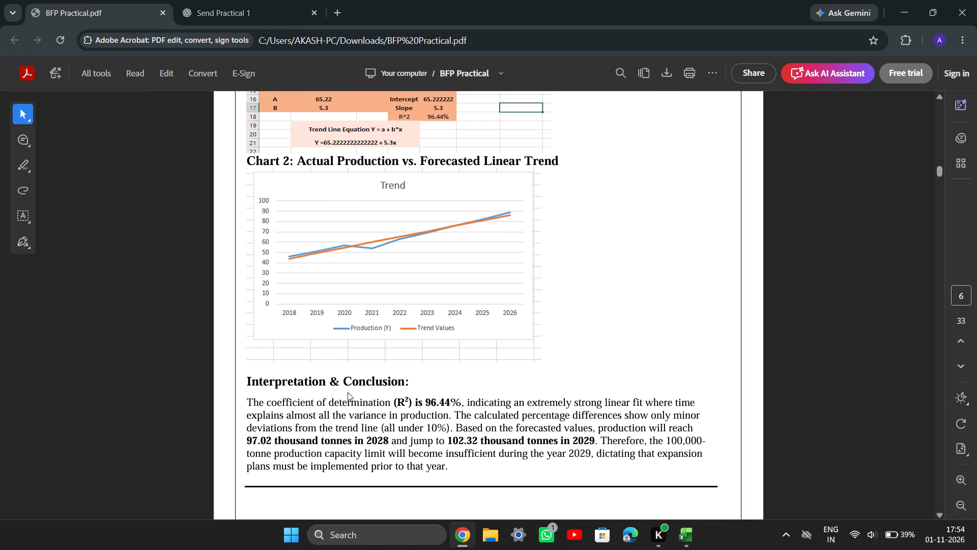
scroll(348, 392, "up", 2)
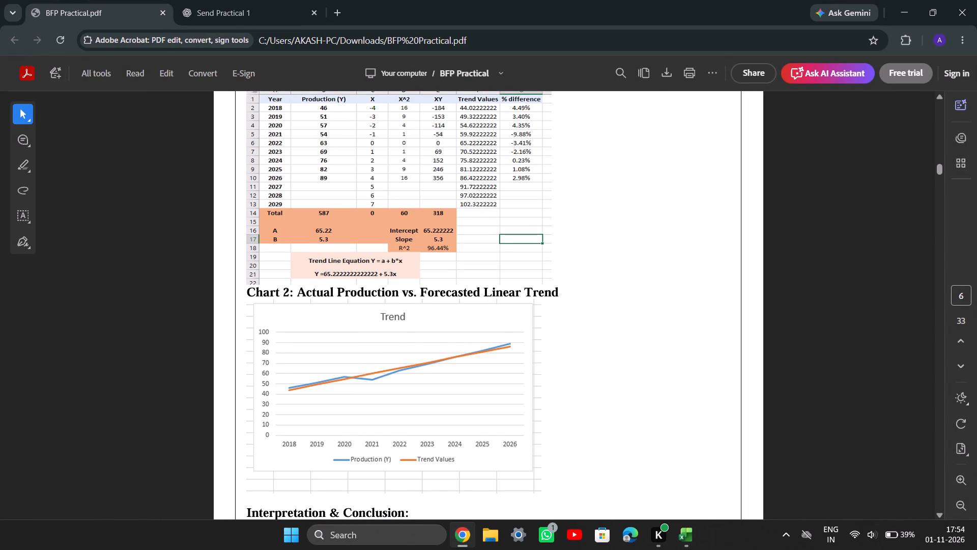
left_click(450, 526)
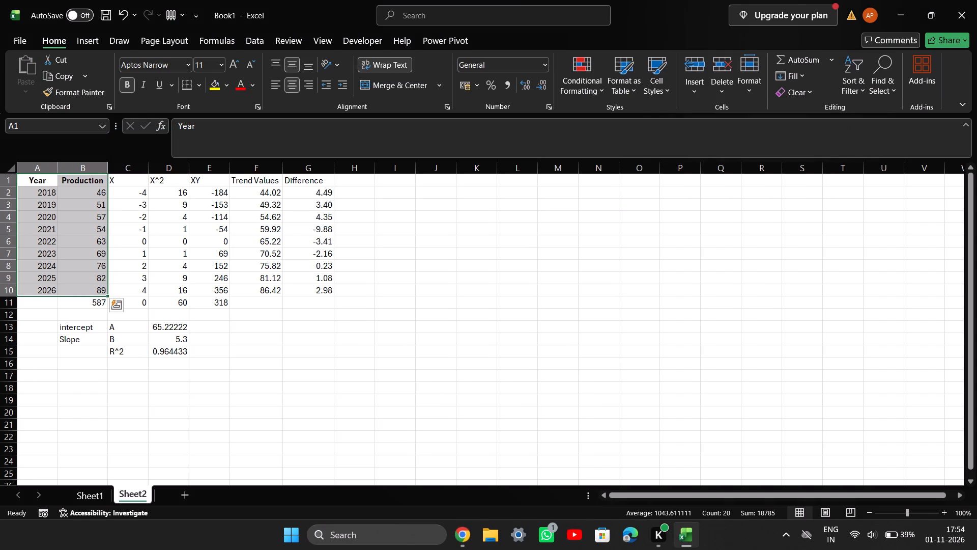
double_click(166, 354)
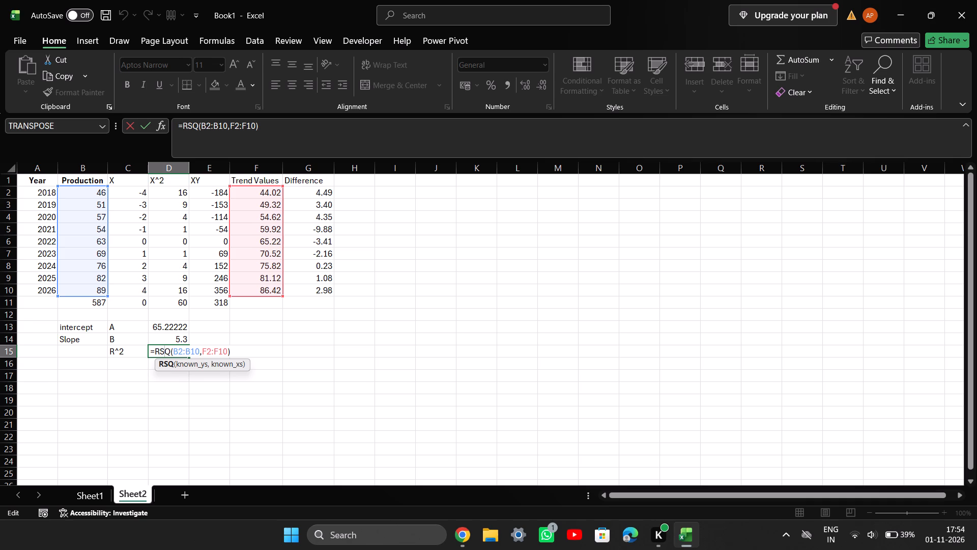
left_click(464, 542)
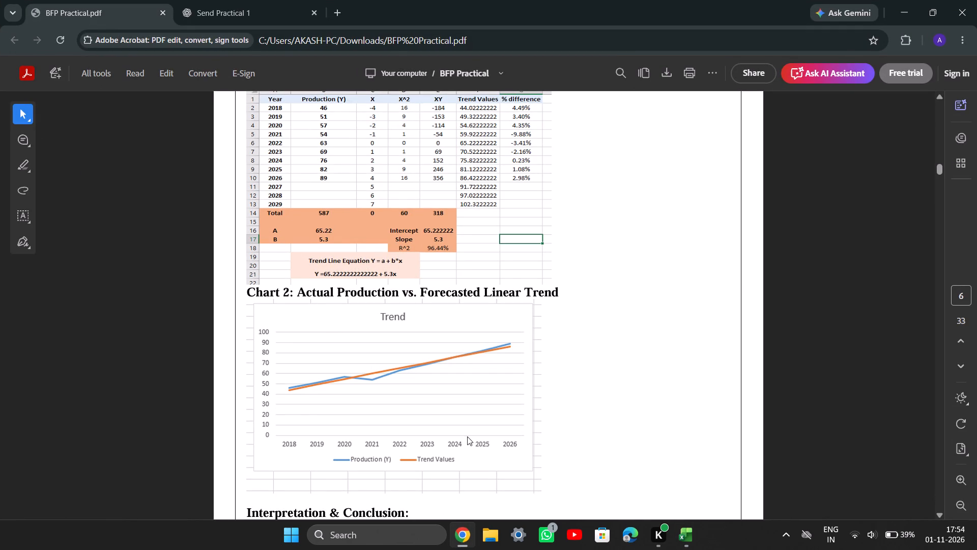
scroll(414, 463, "down", 1)
left_click(467, 543)
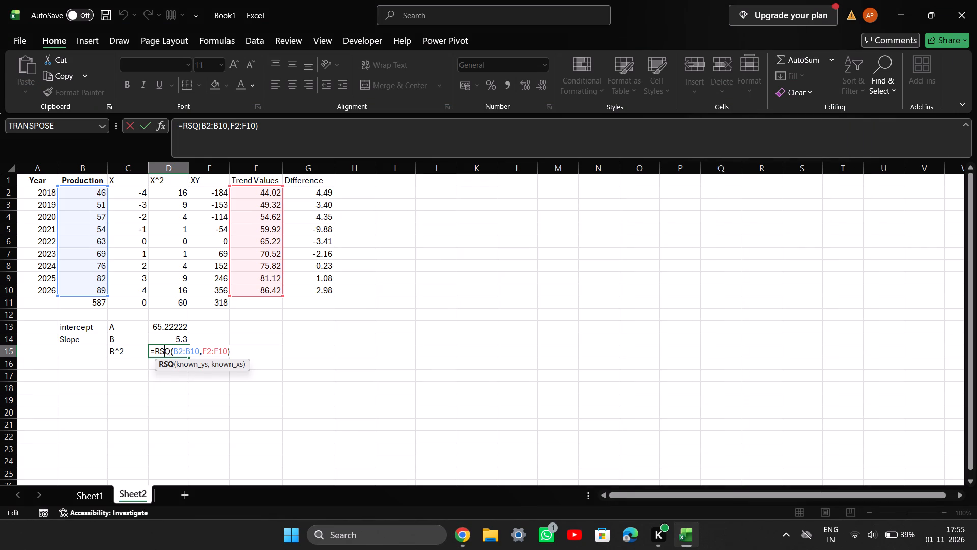
left_click(459, 540)
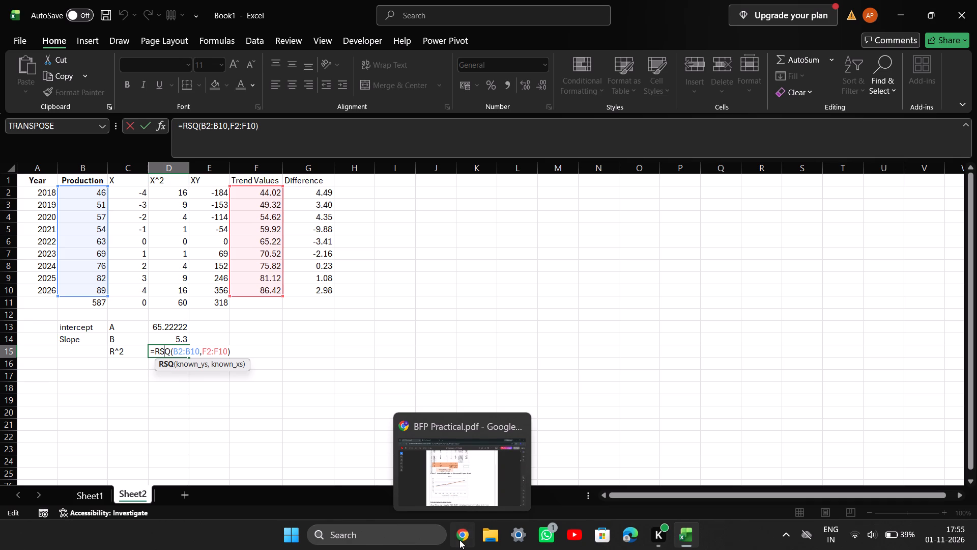
scroll(410, 376, "down", 2)
scroll(410, 376, "up", 1)
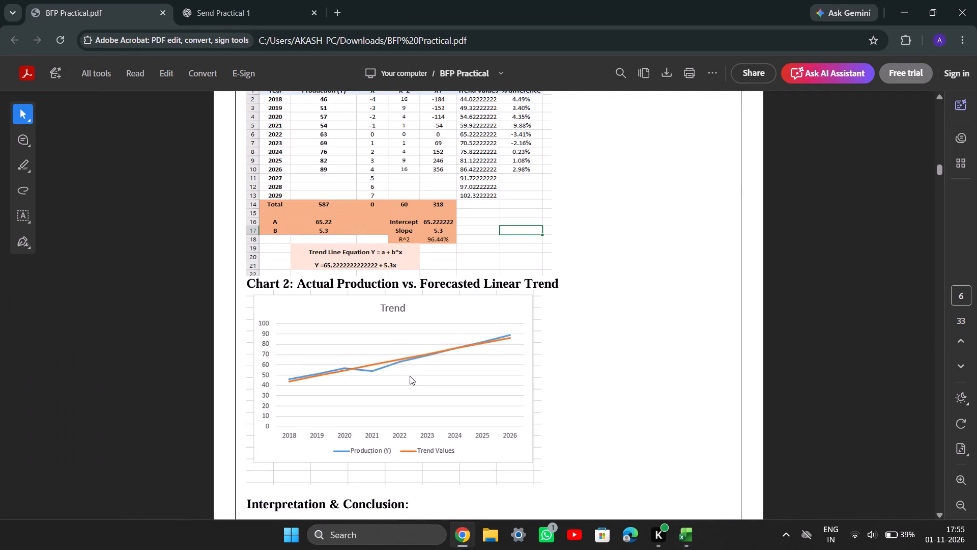
scroll(410, 376, "up", 4)
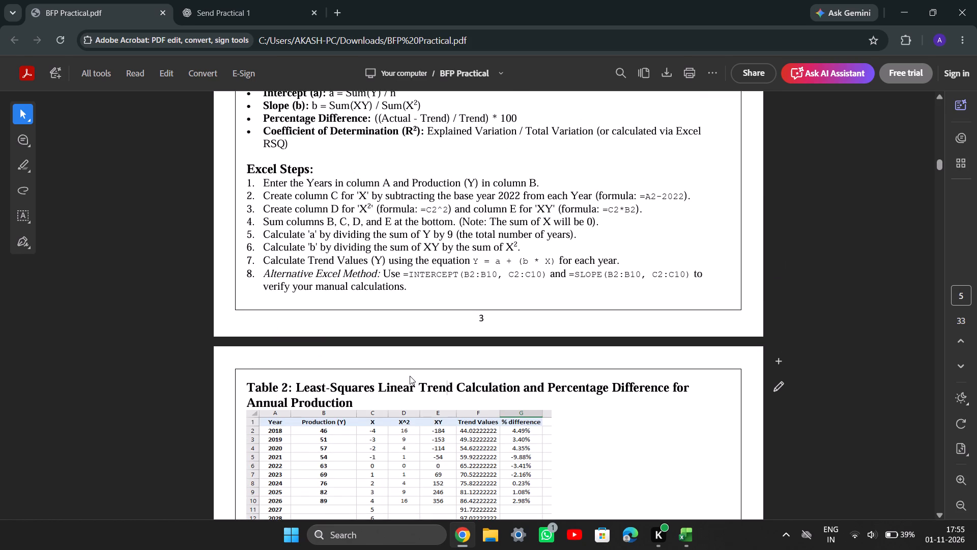
scroll(410, 376, "down", 4)
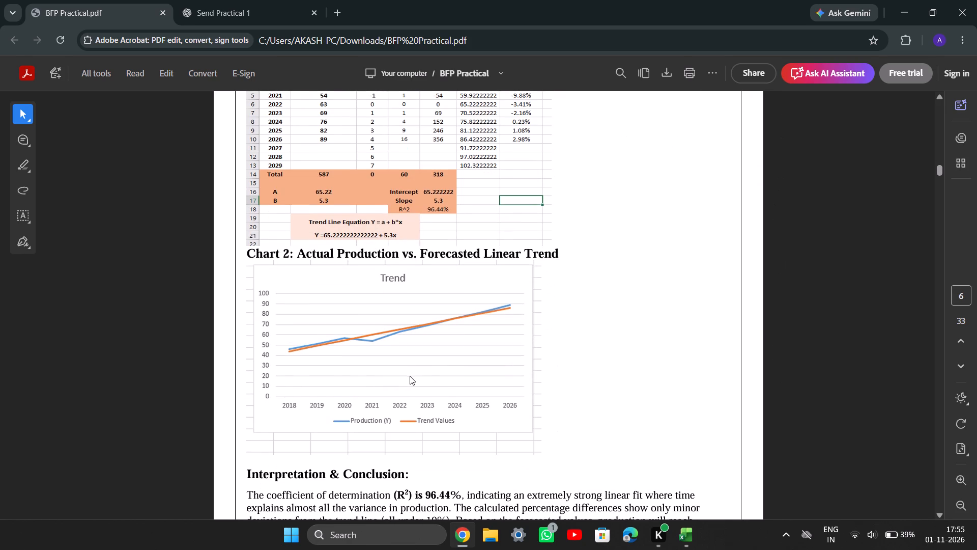
scroll(460, 399, "down", 2)
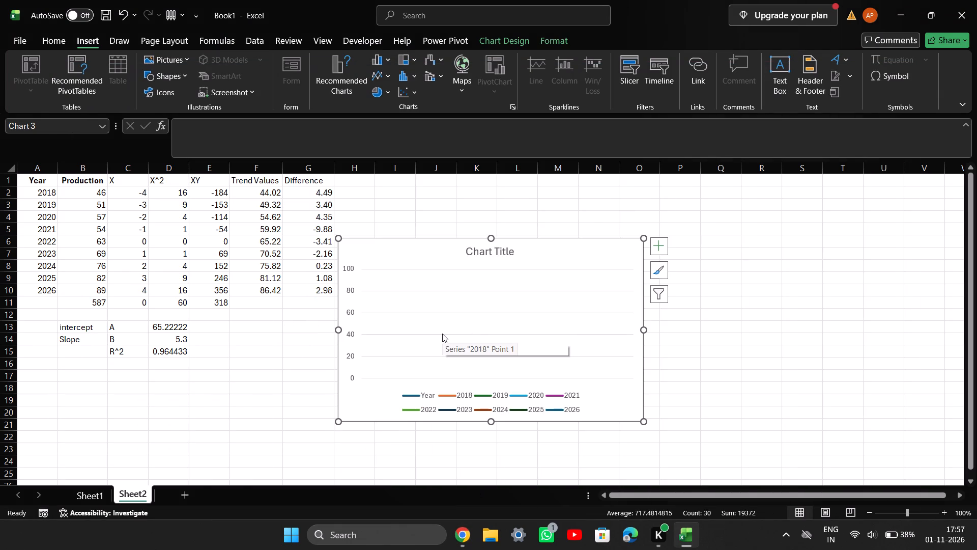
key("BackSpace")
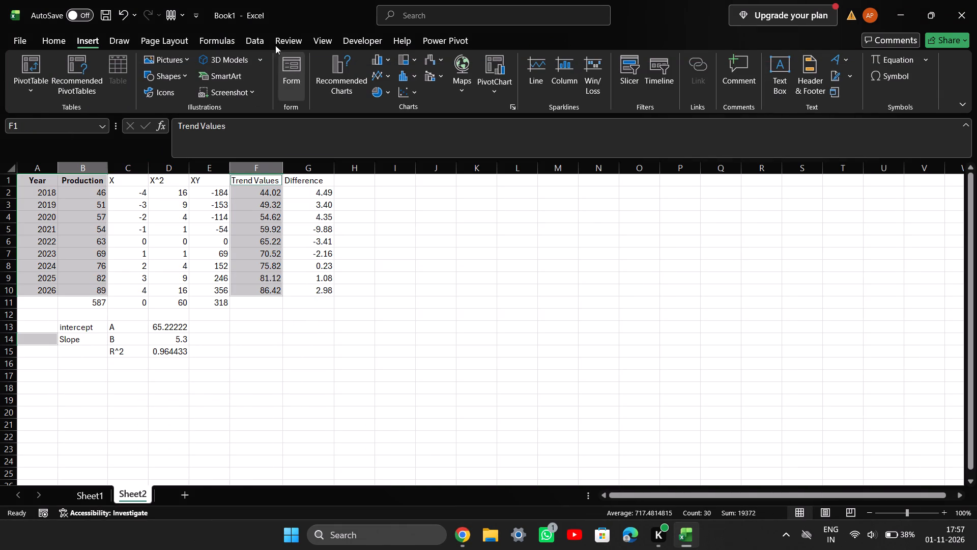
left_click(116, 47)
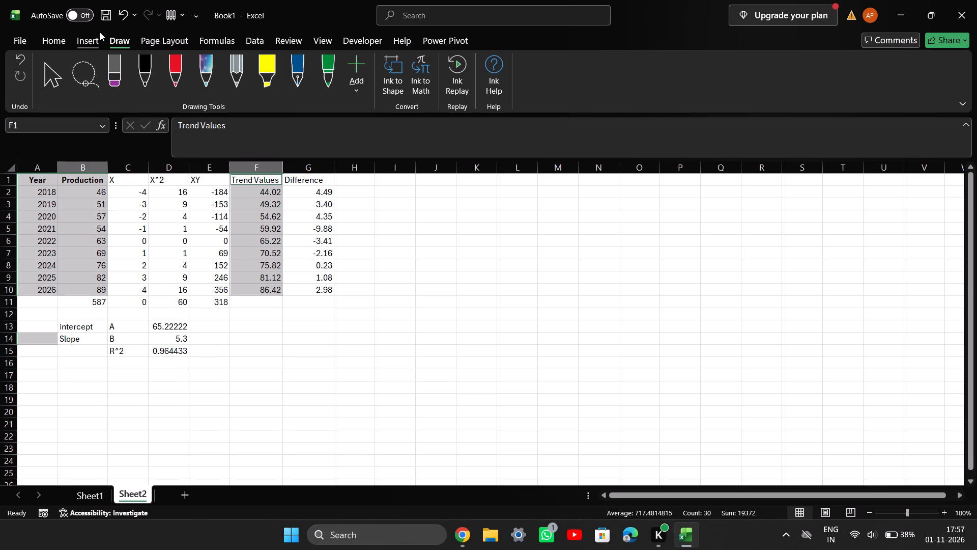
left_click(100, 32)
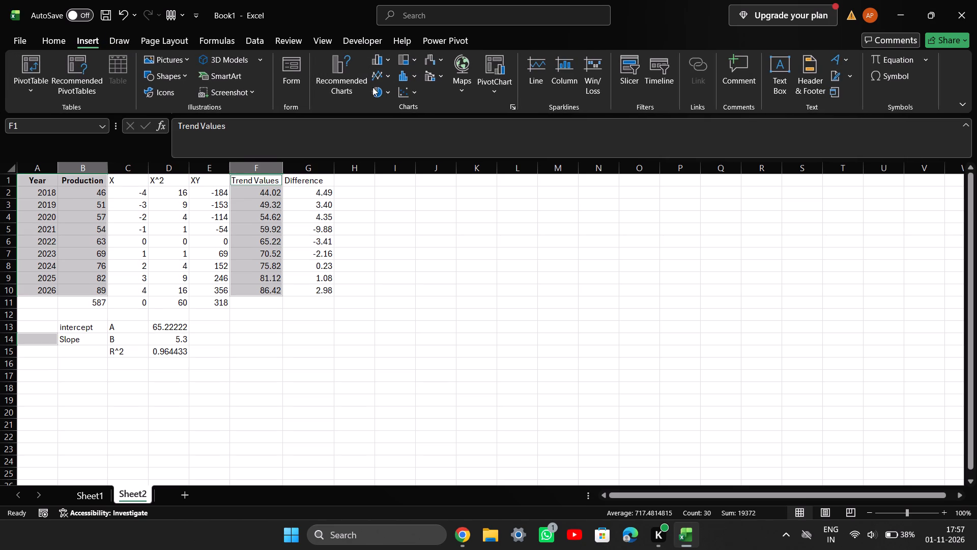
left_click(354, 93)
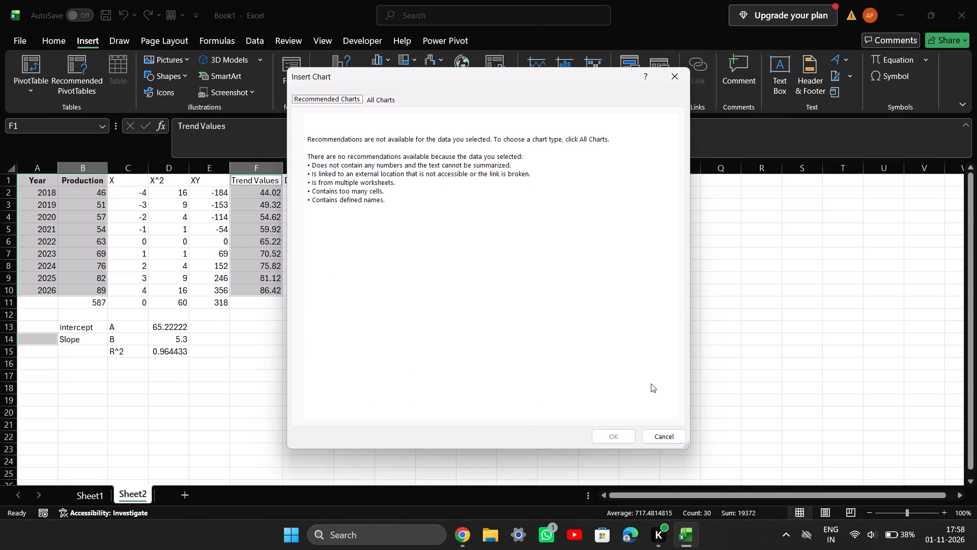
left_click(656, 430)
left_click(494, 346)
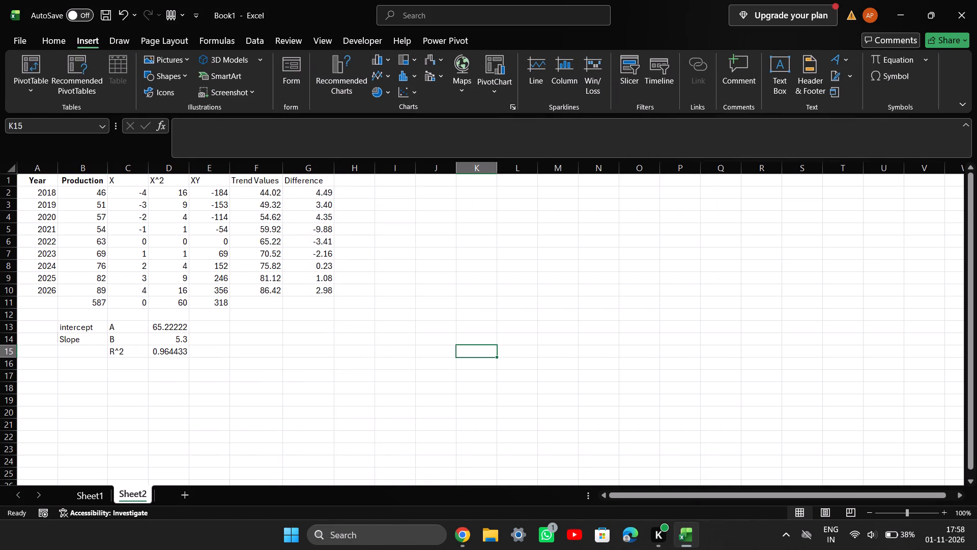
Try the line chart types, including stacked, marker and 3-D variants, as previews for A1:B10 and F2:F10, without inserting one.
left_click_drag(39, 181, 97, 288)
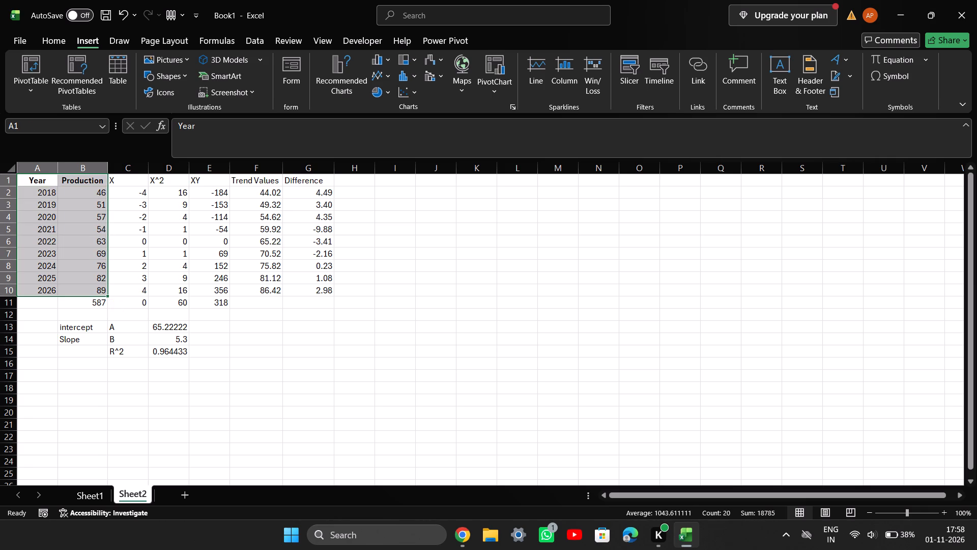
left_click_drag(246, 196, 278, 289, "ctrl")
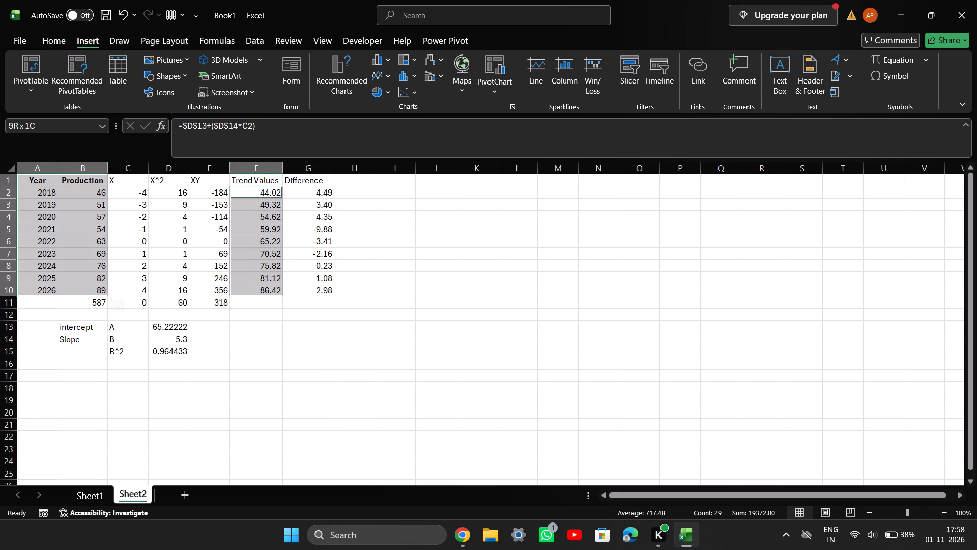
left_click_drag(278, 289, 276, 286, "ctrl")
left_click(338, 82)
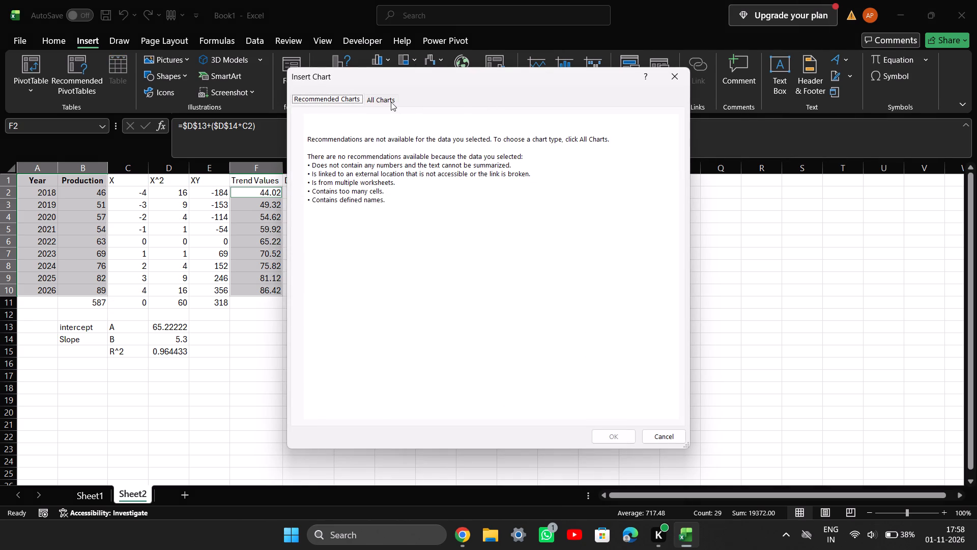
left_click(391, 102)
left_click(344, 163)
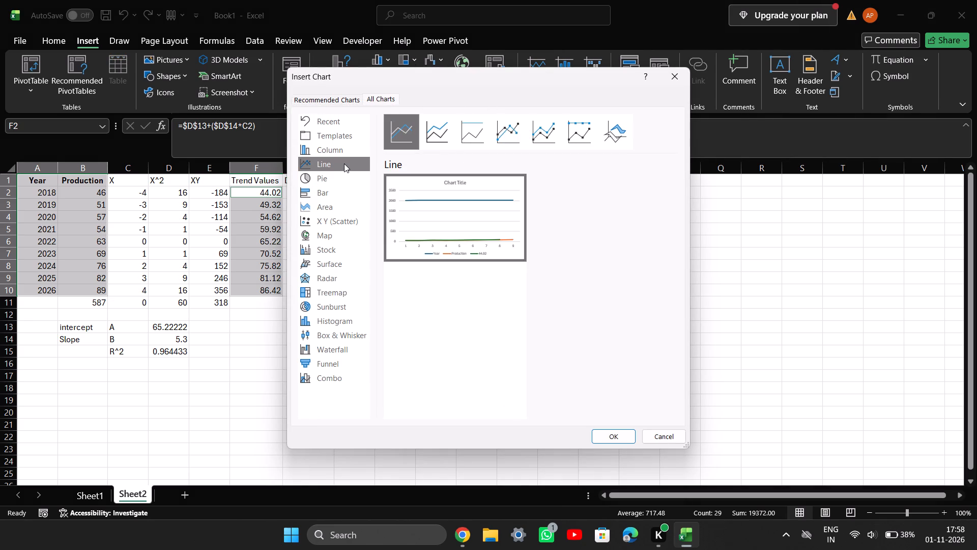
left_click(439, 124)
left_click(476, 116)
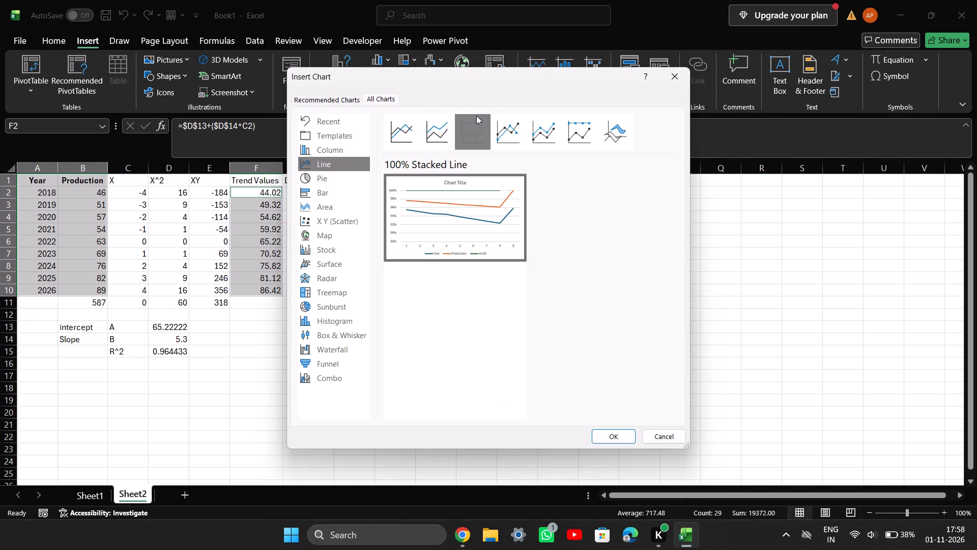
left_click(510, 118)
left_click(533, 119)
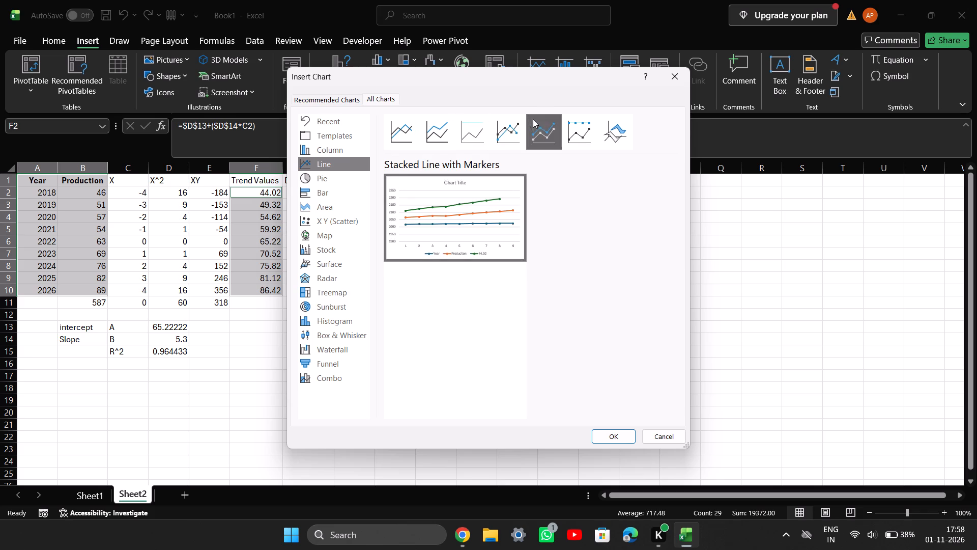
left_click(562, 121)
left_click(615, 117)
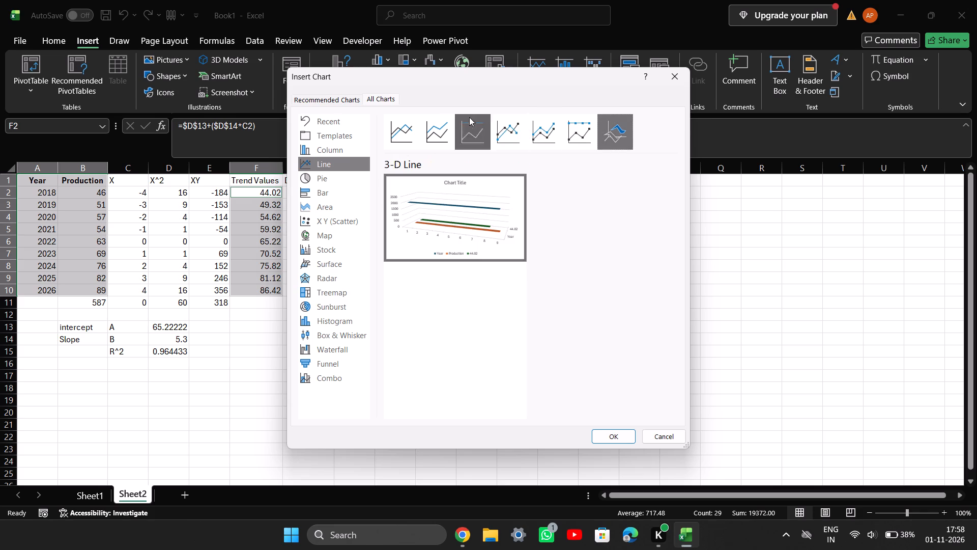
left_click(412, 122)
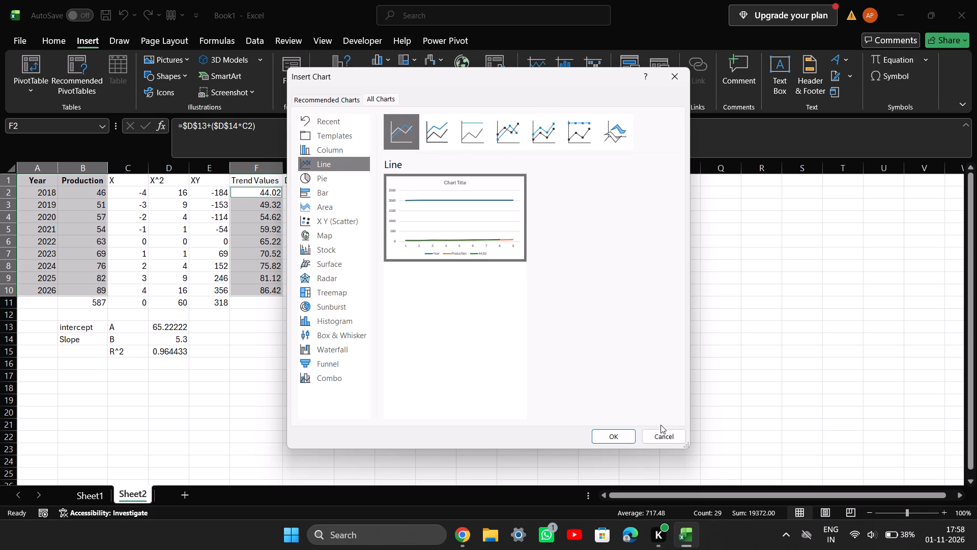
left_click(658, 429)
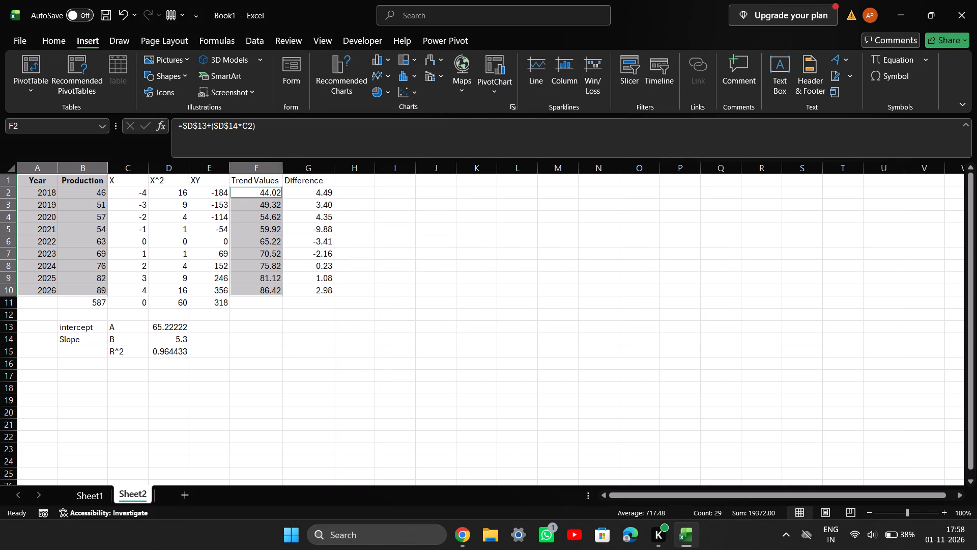
Insert a 2-D line chart of Year, Production and Trend Values from A1:B11 and F1:F10 on Sheet2.
left_click(467, 289)
left_click(43, 187)
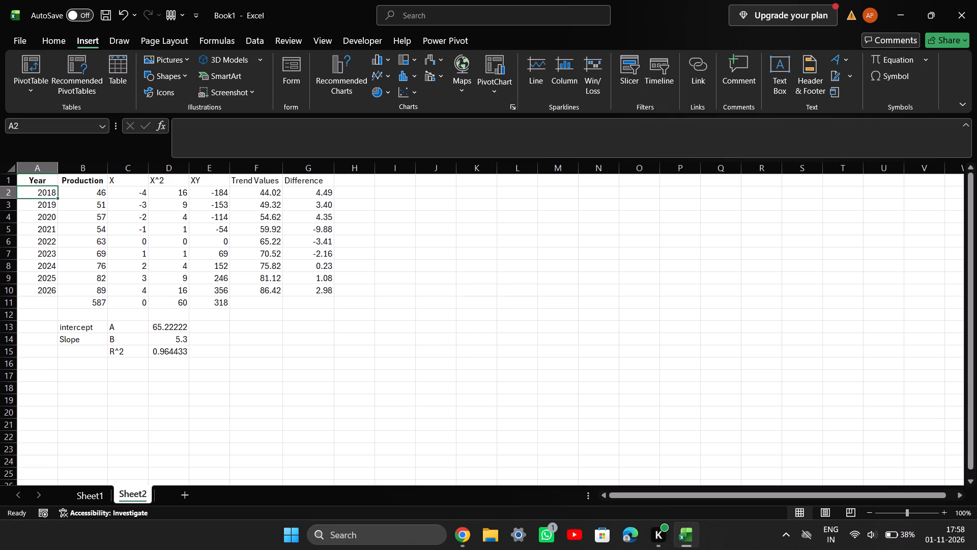
left_click_drag(43, 181, 92, 285)
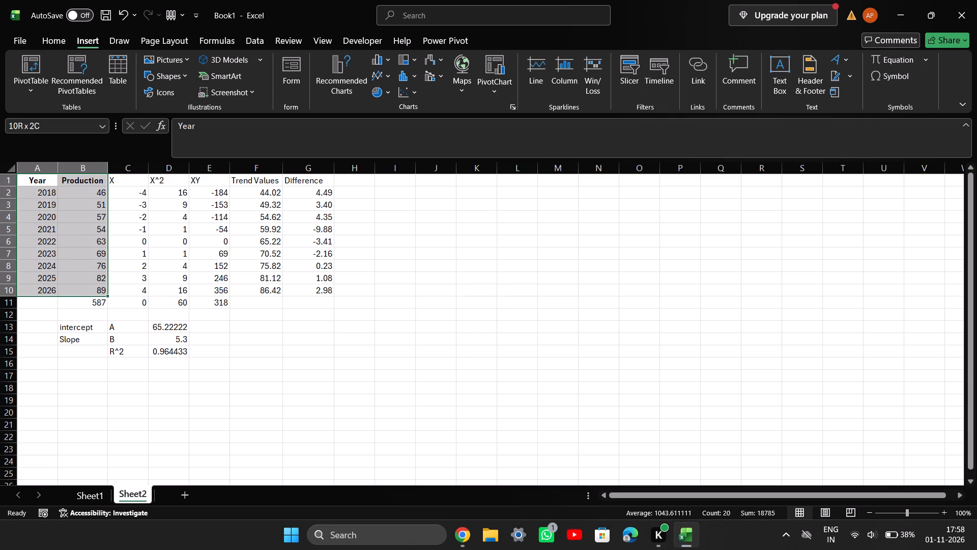
left_click_drag(92, 285, 92, 295)
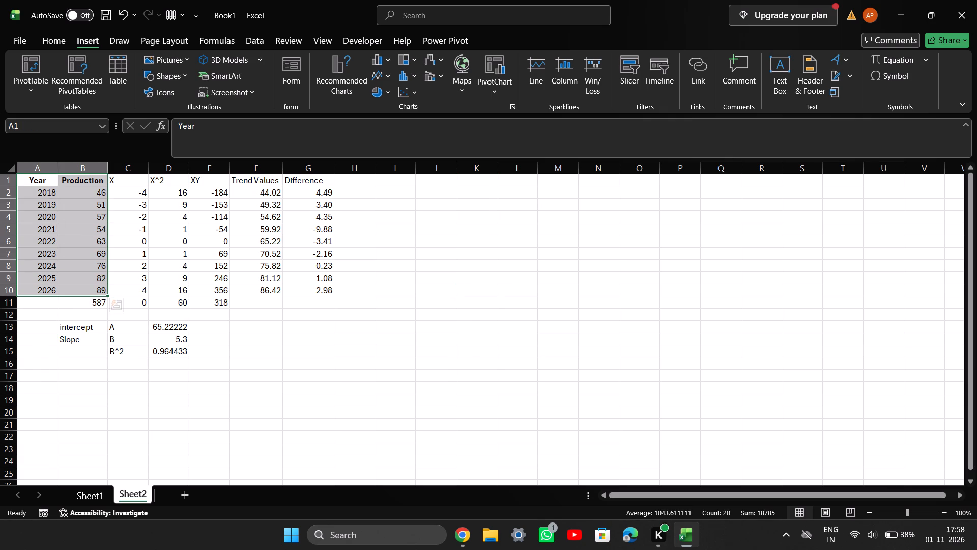
left_click(38, 178)
left_click_drag(38, 178, 76, 322)
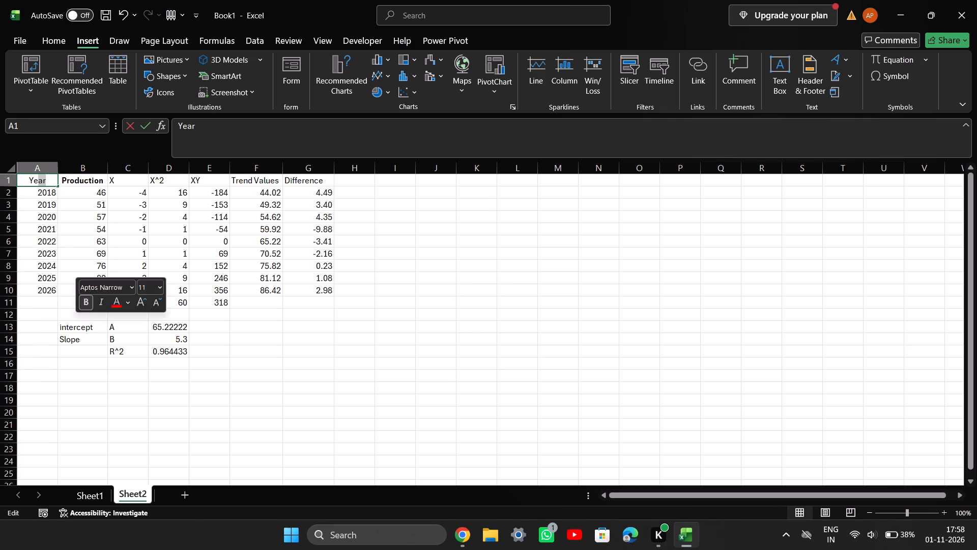
left_click(39, 360)
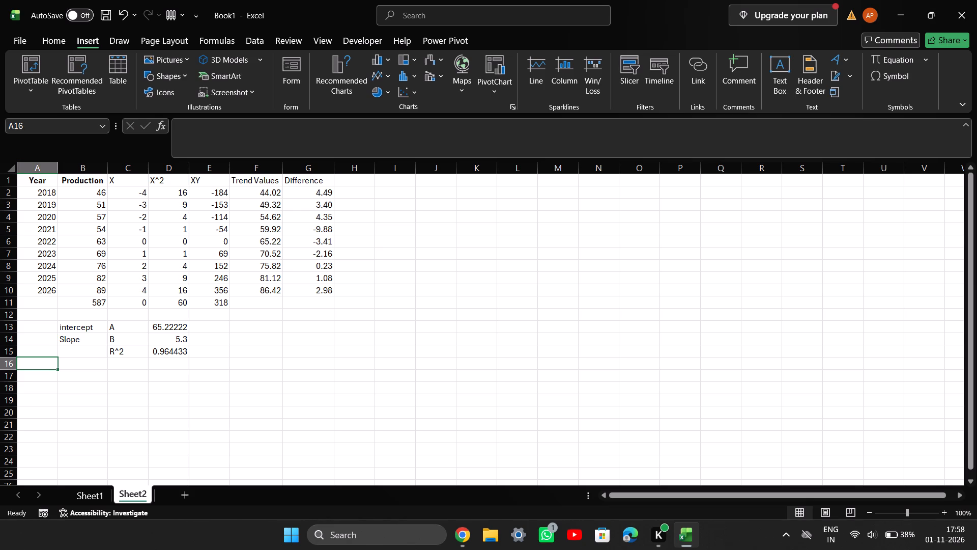
left_click_drag(35, 178, 84, 298)
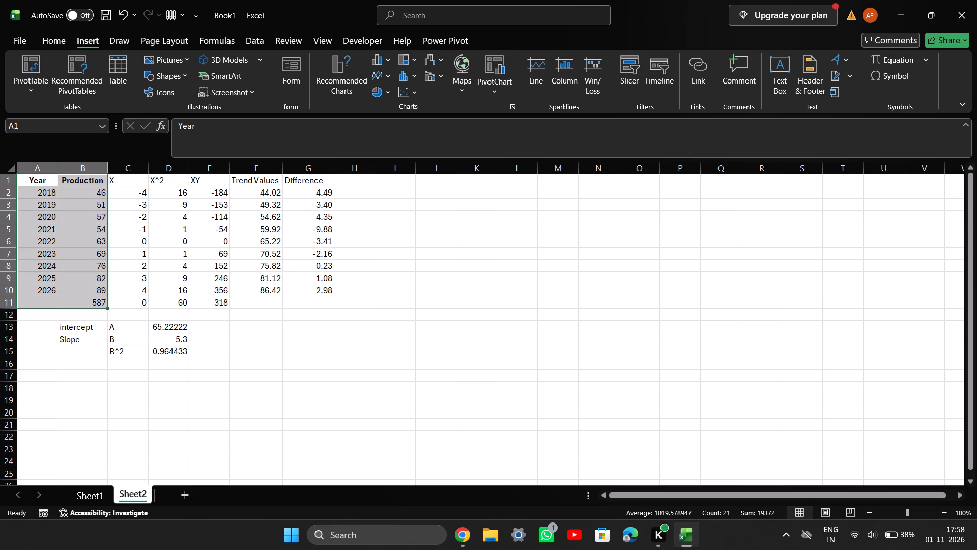
left_click_drag(260, 180, 262, 288, "ctrl")
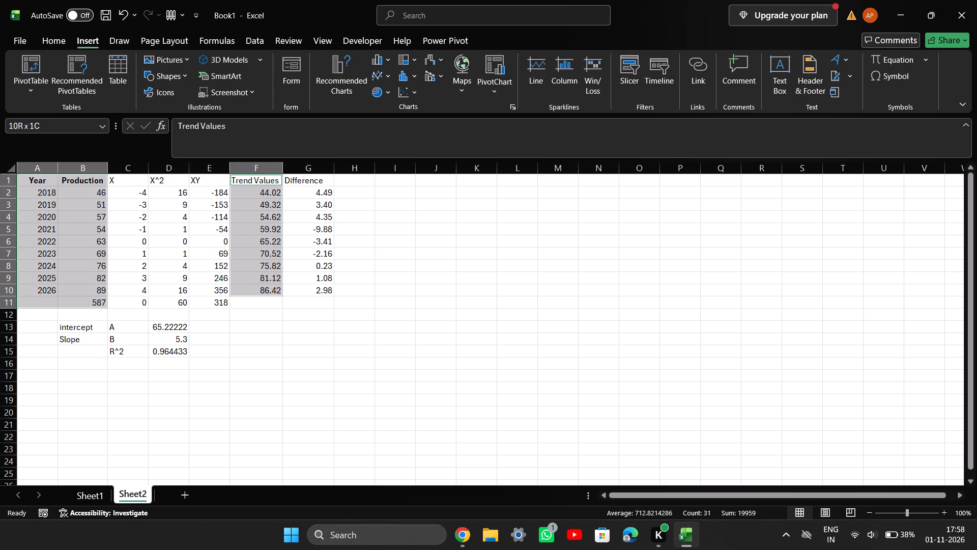
left_click_drag(262, 288, 264, 290, "ctrl")
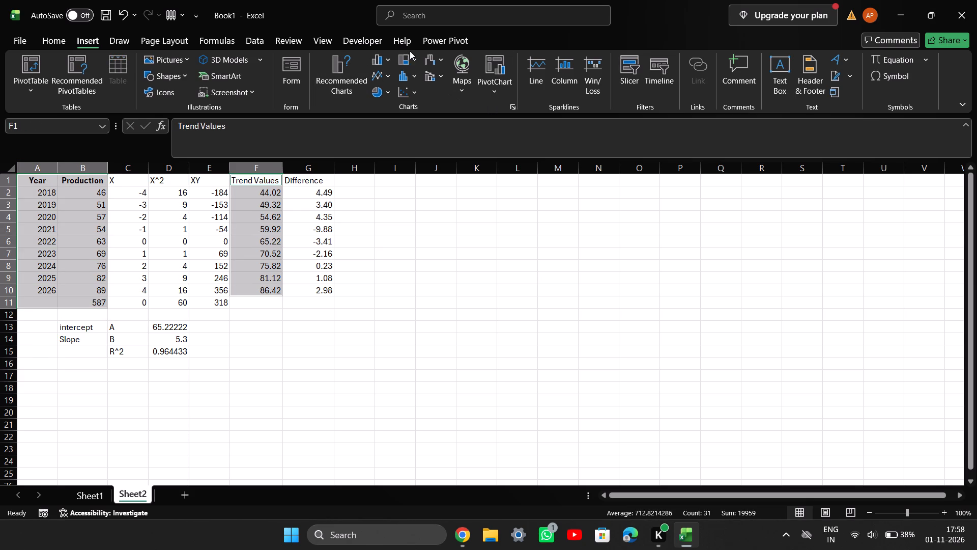
left_click(374, 76)
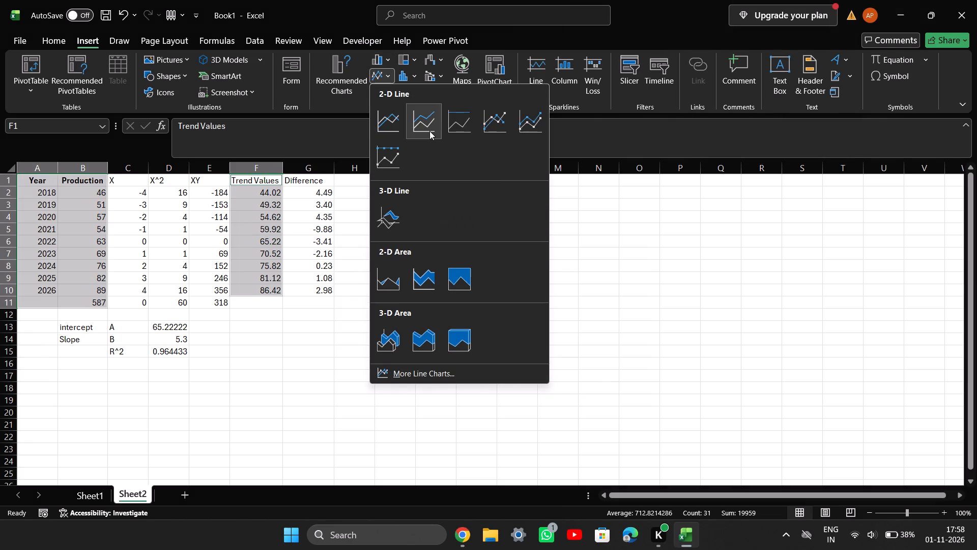
left_click(399, 125)
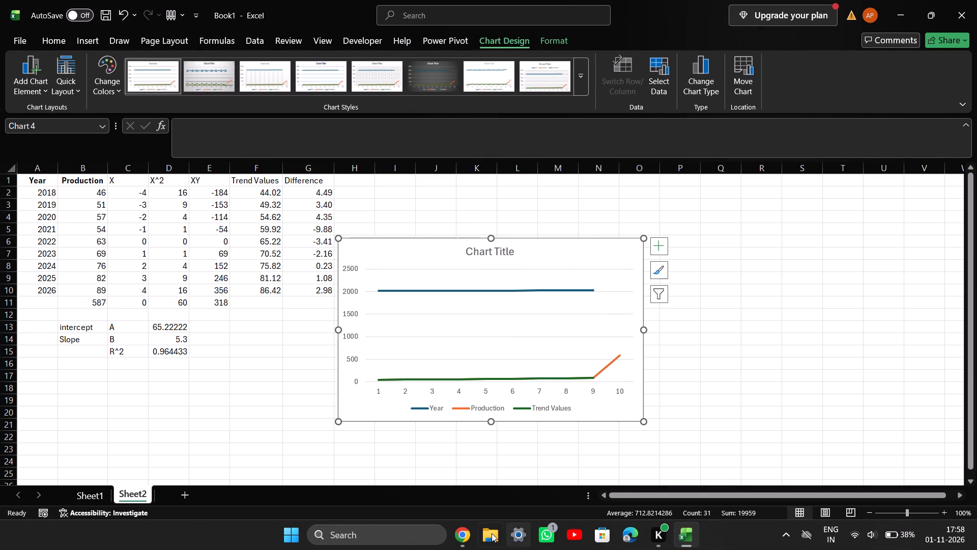
key("Print")
left_click_drag(26, 92, 669, 526)
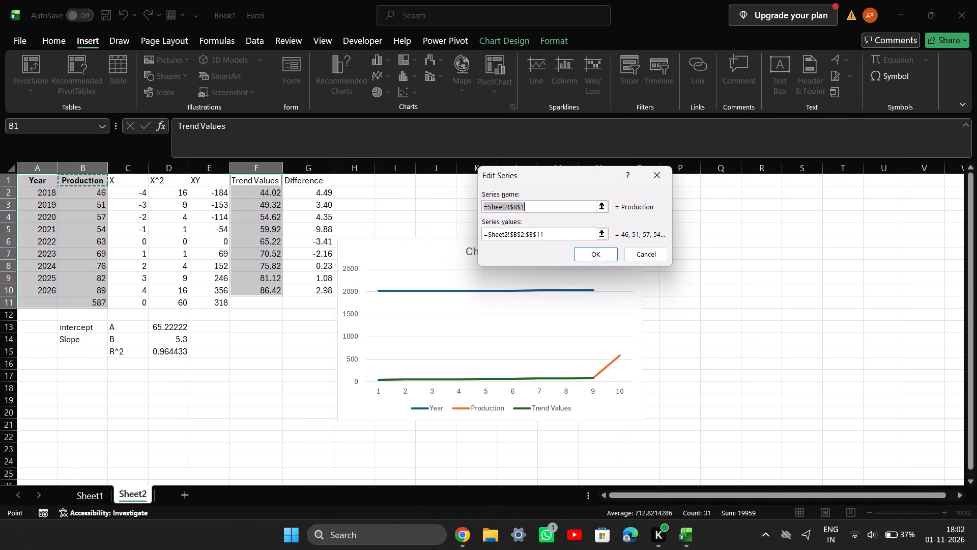
left_click(463, 547)
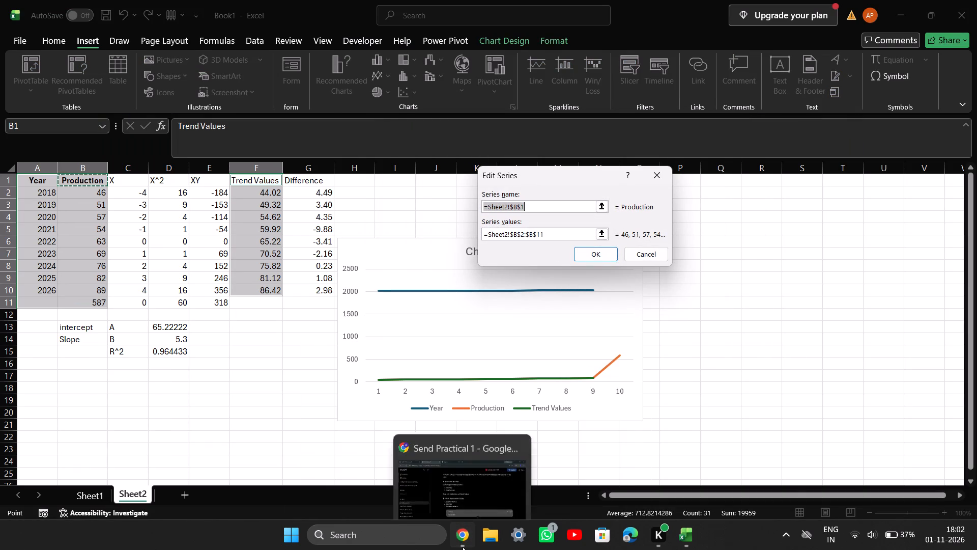
left_click(866, 400)
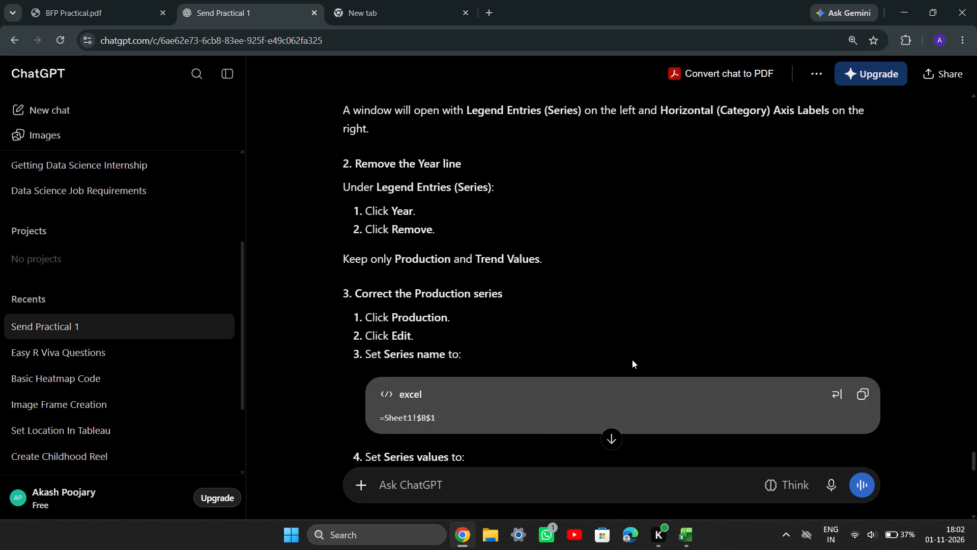
scroll(526, 366, "down", 1)
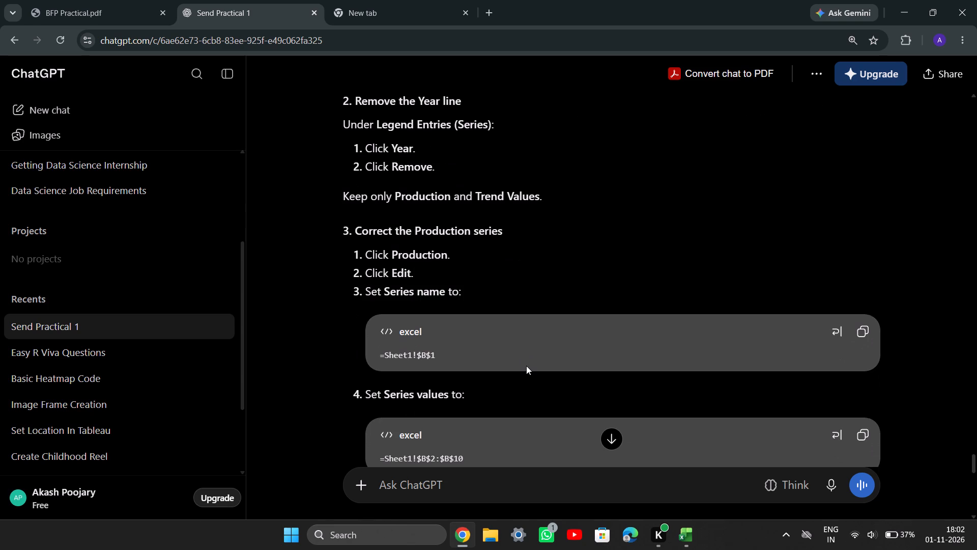
scroll(526, 366, "down", 1)
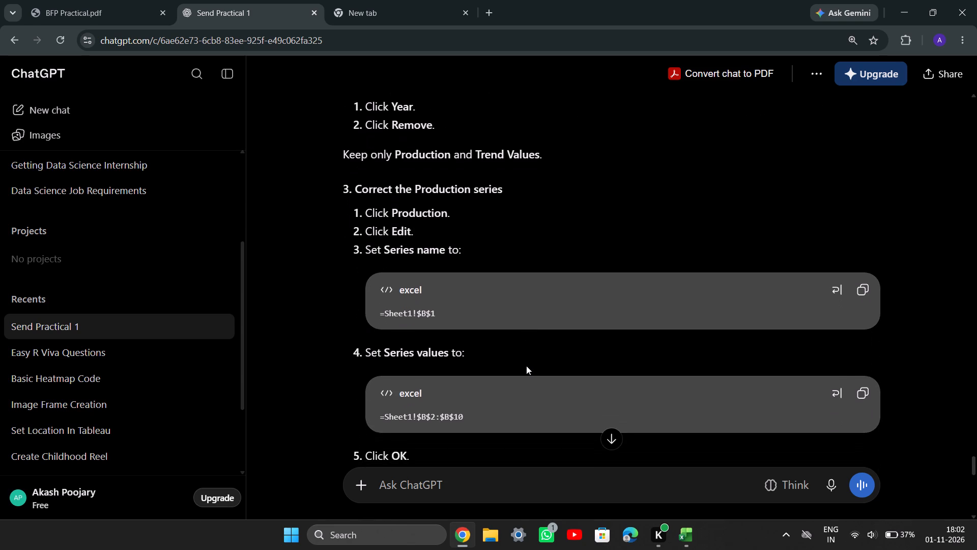
scroll(526, 366, "down", 1)
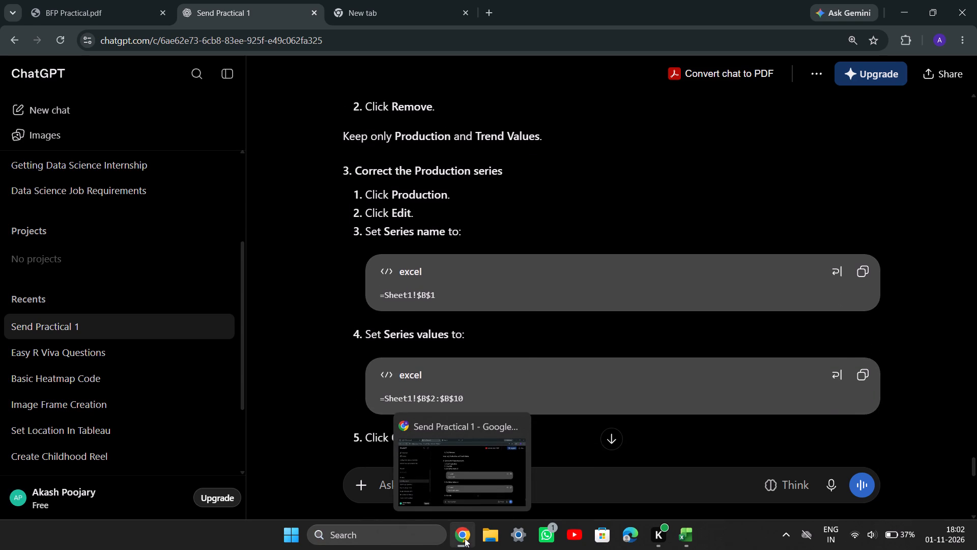
left_click(465, 538)
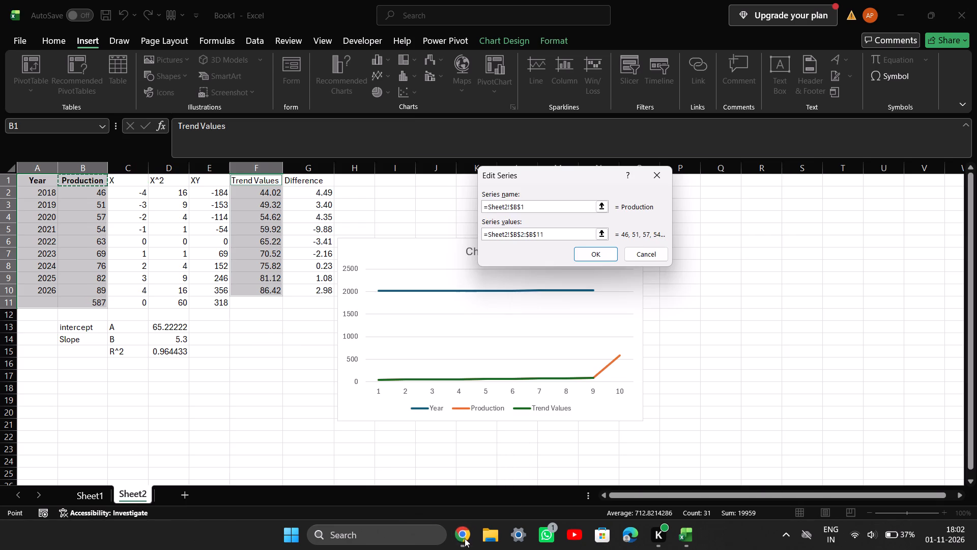
left_click(554, 206)
key("BackSpace")
key("BackSpace")
key("BackSpace")
key("BackSpace")
key("BackSpace")
key("BackSpace")
key("BackSpace")
key("BackSpace")
key("BackSpace")
key("BackSpace")
key("BackSpace")
key("BackSpace")
key("BackSpace")
key("BackSpace")
key("BackSpace")
key("BackSpace")
key("BackSpace")
key("BackSpace")
key("BackSpace")
key("BackSpace")
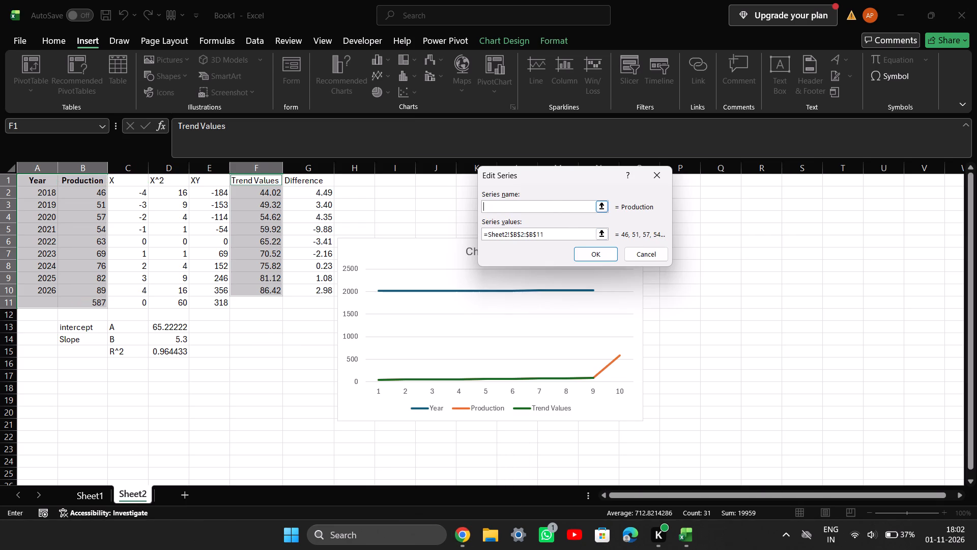
key("ctrl+v")
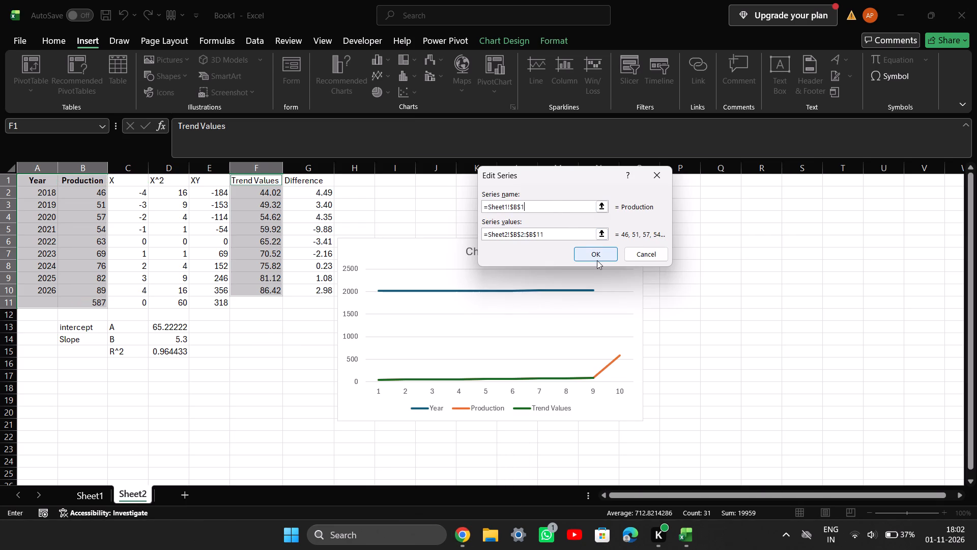
left_click(597, 260)
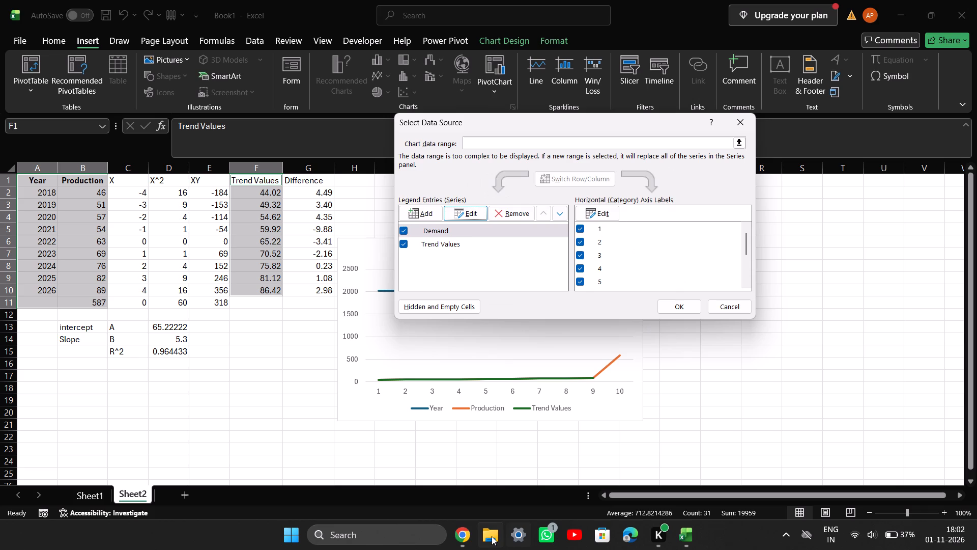
Copy the Production series values reference =Sheet1!$B$2:$B$10 from ChatGPT in Chrome and return to Excel.
left_click(465, 534)
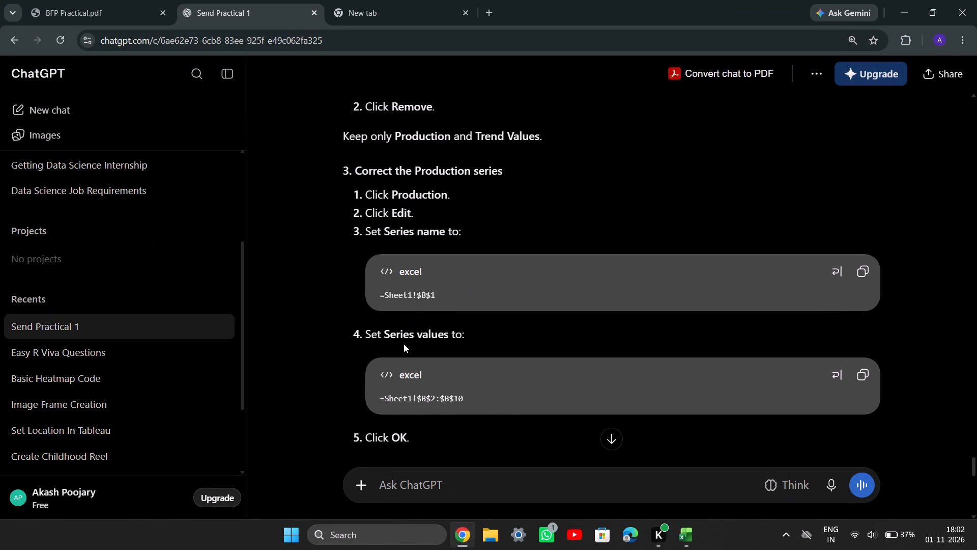
scroll(404, 344, "down", 1)
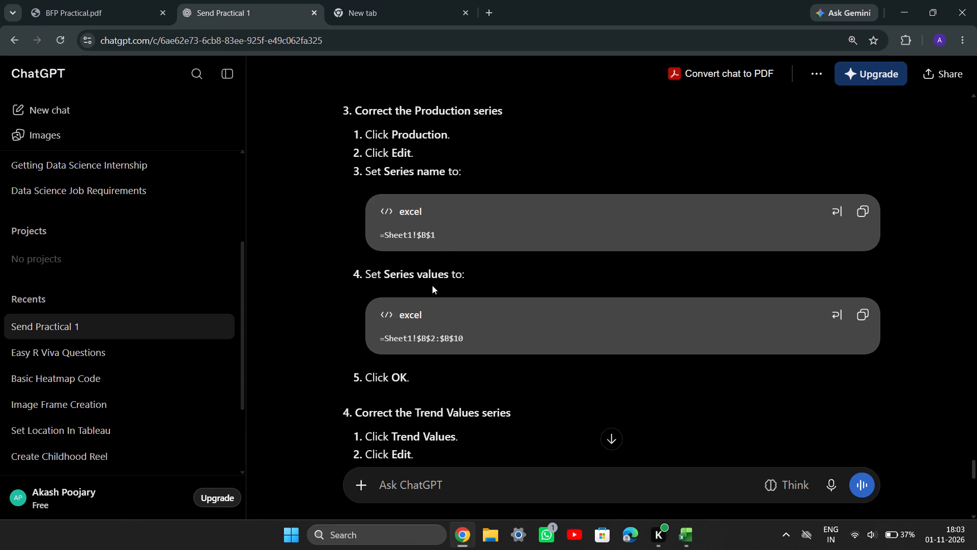
left_click(858, 307)
left_click(477, 549)
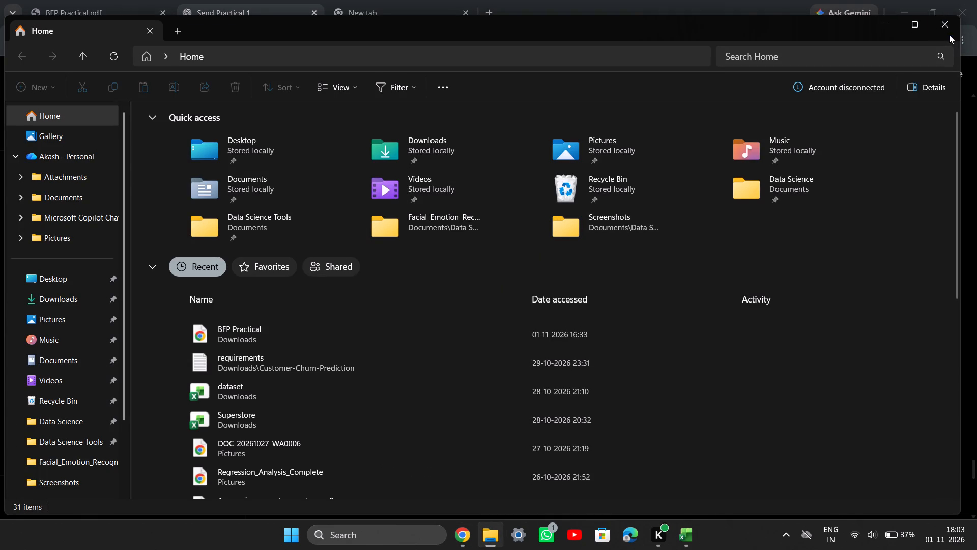
left_click(949, 34)
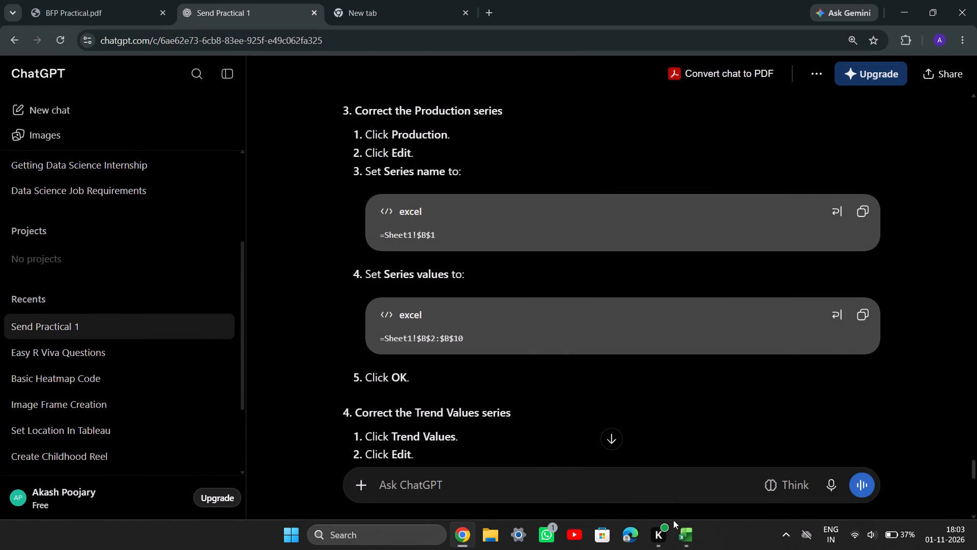
left_click(678, 528)
Edit the Trend Values series and replace its series values with the copied reference =Sheet1!$B$2:$B$10.
left_click(491, 241)
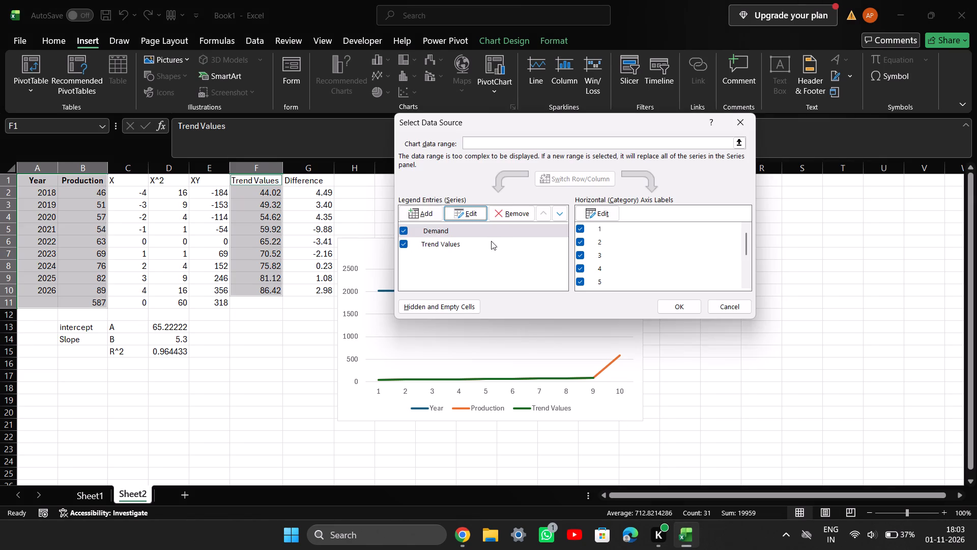
left_click_drag(491, 241, 462, 218)
left_click(462, 218)
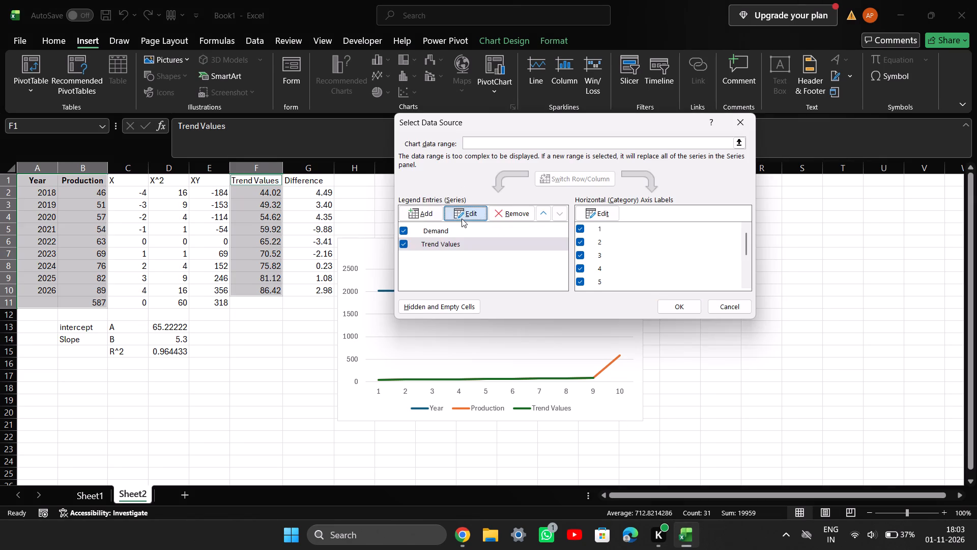
left_click(550, 231)
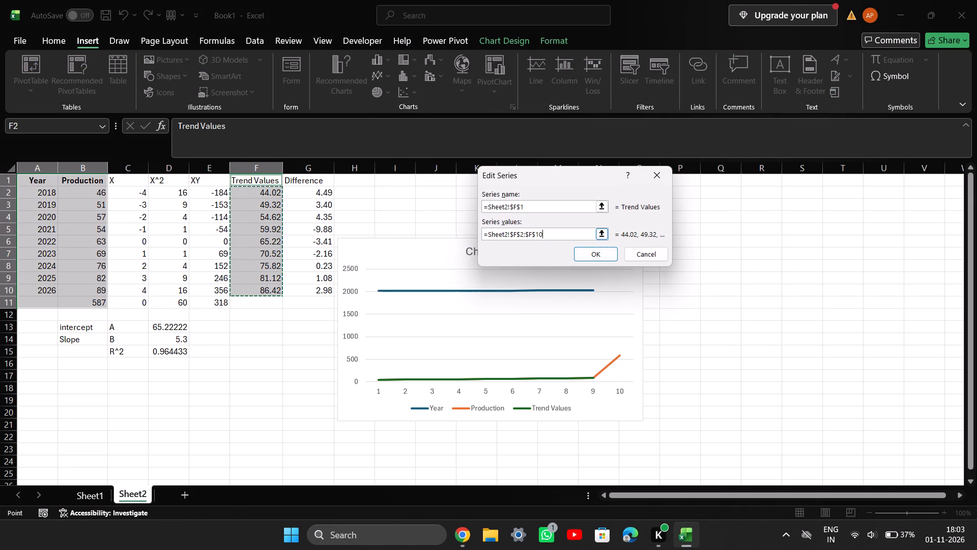
key("ctrl+a")
key("BackSpace")
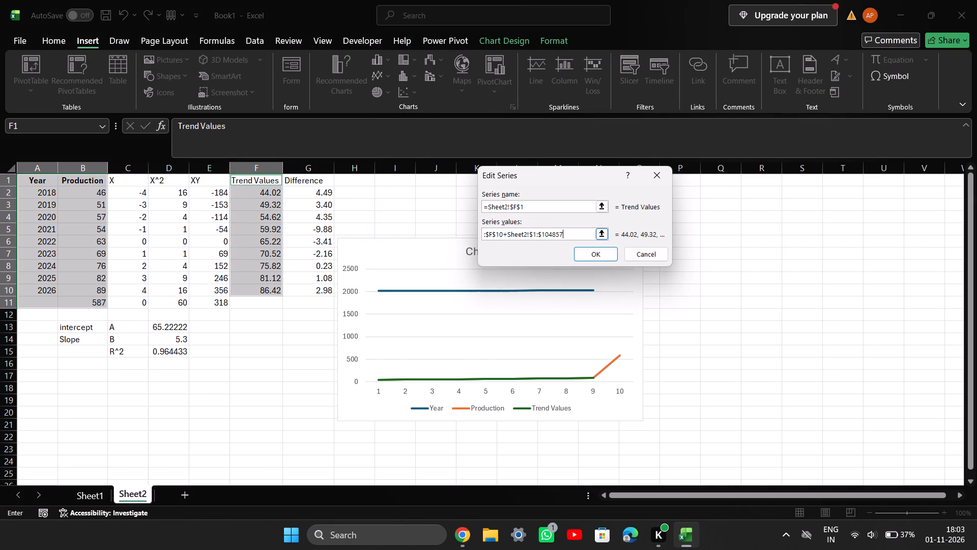
key("ctrl+a")
key("BackSpace")
key("BackSpace")
key("BackSpace")
key("BackSpace")
key("BackSpace")
key("BackSpace")
key("BackSpace")
key("BackSpace")
key("BackSpace")
key("BackSpace")
key("BackSpace")
key("BackSpace")
key("BackSpace")
key("BackSpace")
key("BackSpace")
key("BackSpace")
key("BackSpace")
key("BackSpace")
key("BackSpace")
key("BackSpace")
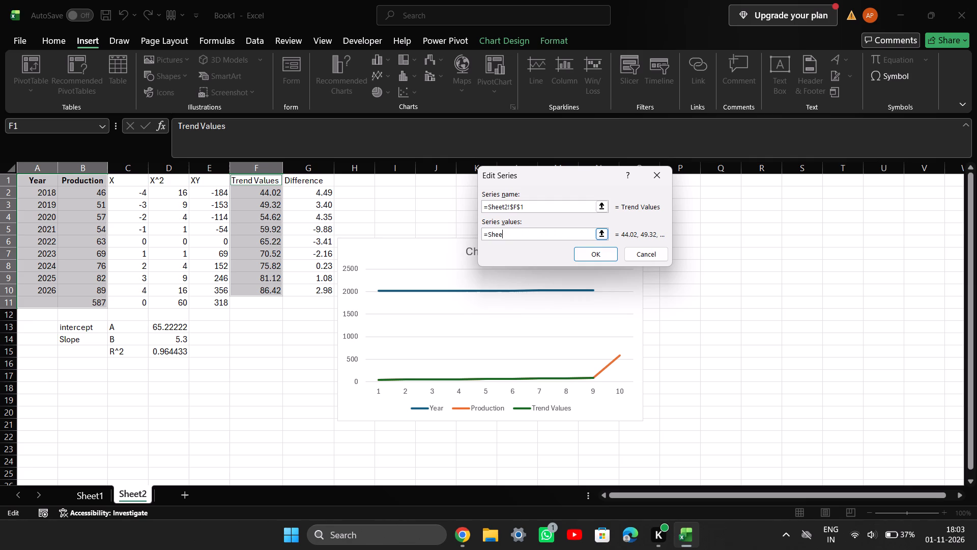
key("BackSpace")
key("BackSpace")
key("BackSpace")
key("BackSpace")
key("BackSpace")
key("BackSpace")
key("BackSpace")
key("BackSpace")
key("BackSpace")
key("BackSpace")
key("BackSpace")
key("BackSpace")
key("BackSpace")
key("BackSpace")
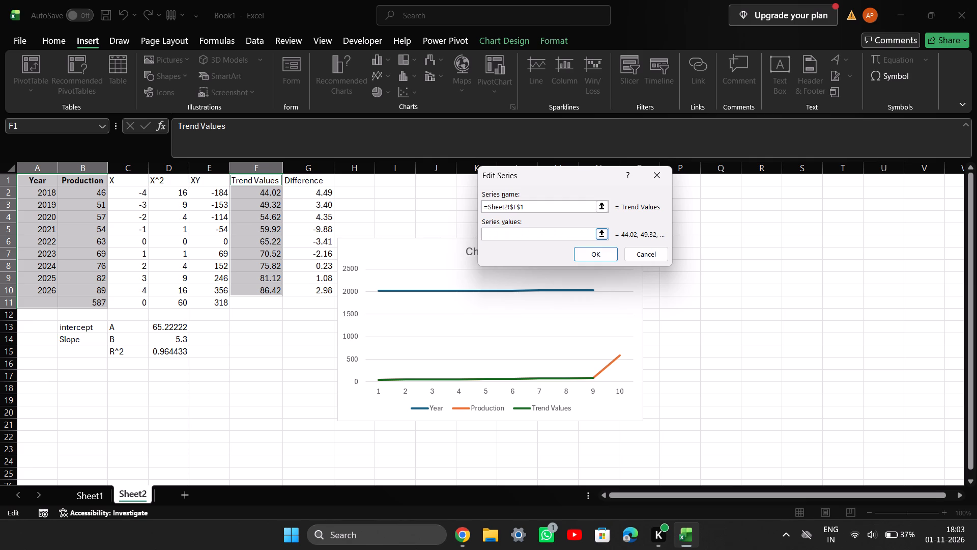
key("ctrl+v")
left_click(550, 231, "ctrl")
left_click(589, 258)
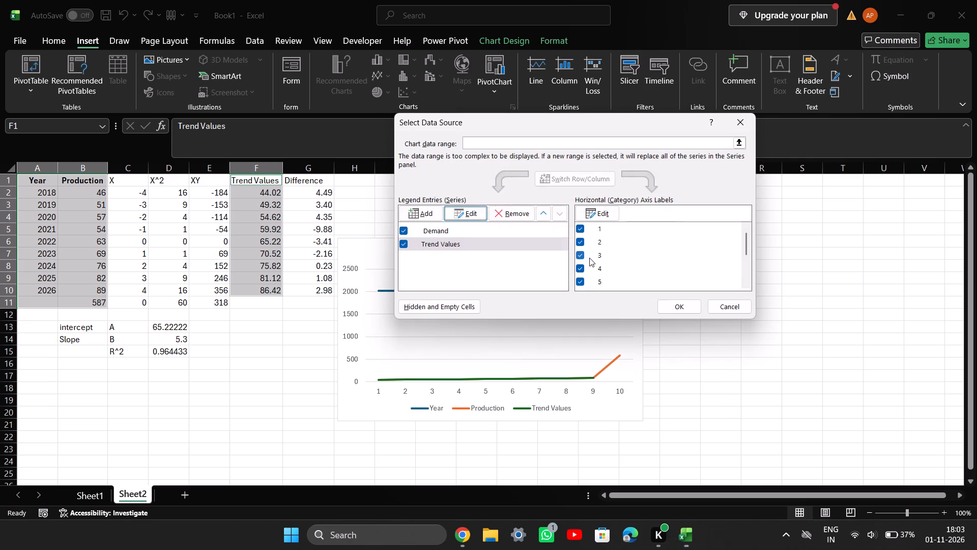
Copy the Trend Values series name reference =Sheet1!$F$1 from ChatGPT in Chrome, check its instructions and return to Excel's Select Data Source dialog.
left_click(462, 525)
scroll(462, 525, "down", 1)
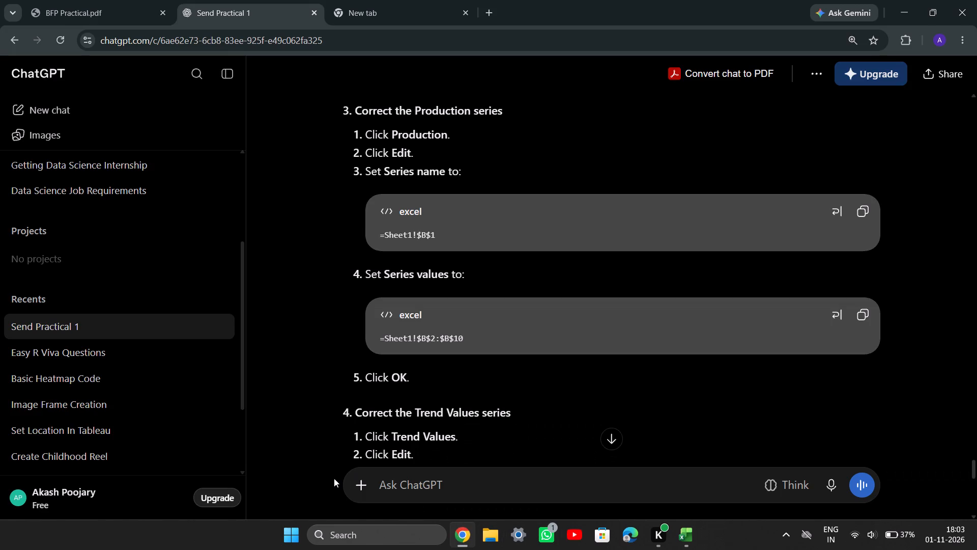
scroll(430, 388, "down", 3)
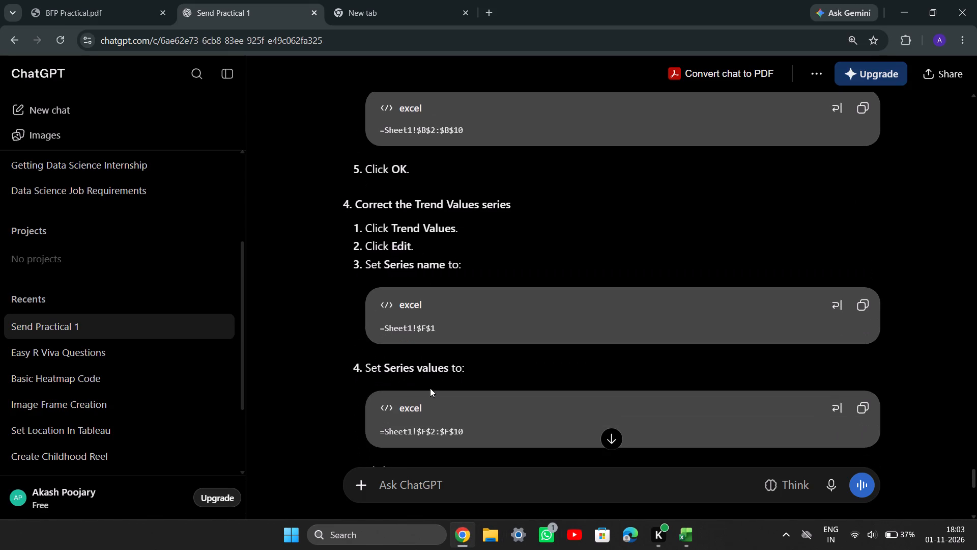
left_click(874, 307)
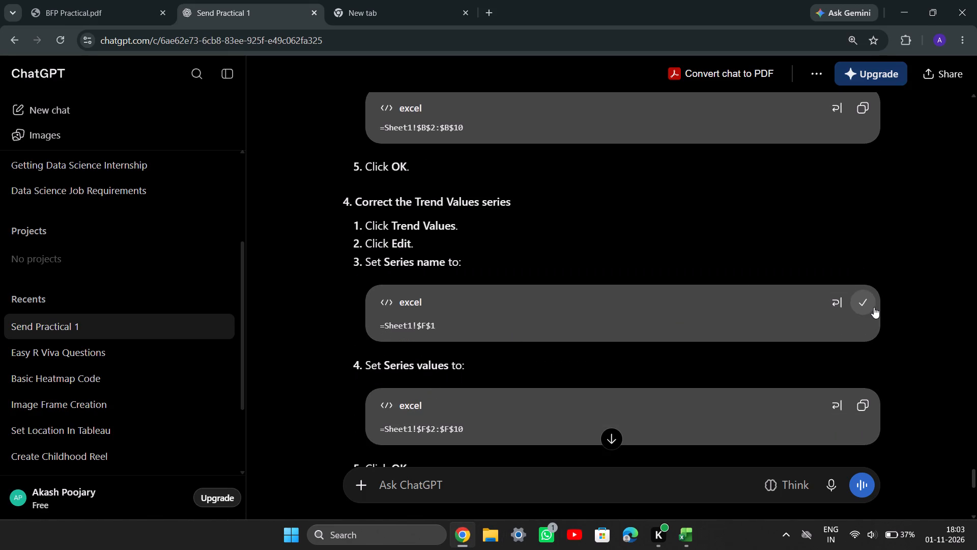
scroll(618, 304, "down", 2)
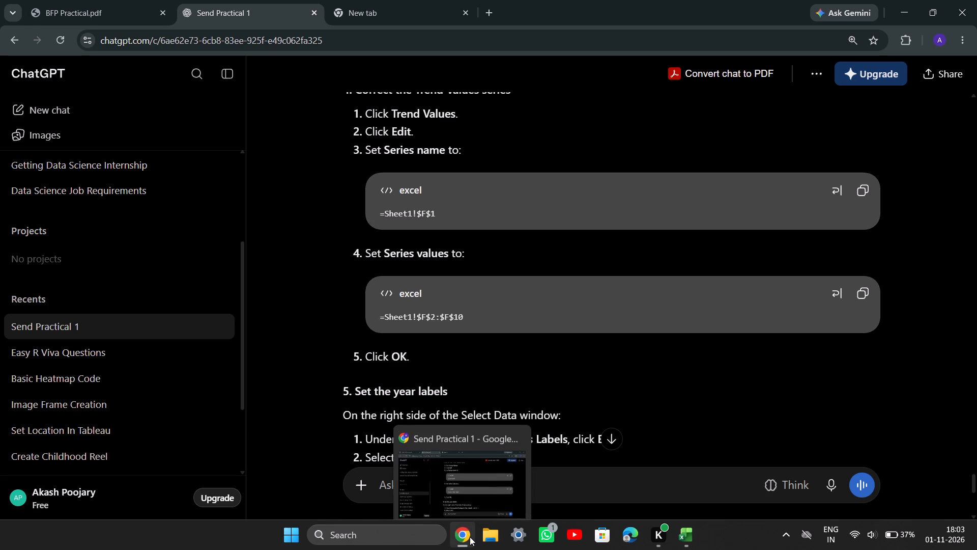
left_click(470, 537)
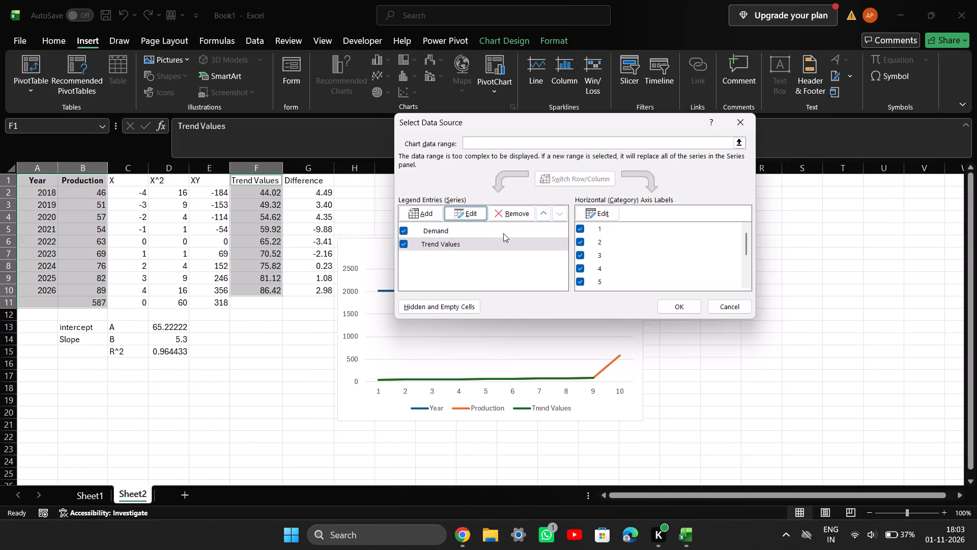
left_click(463, 530)
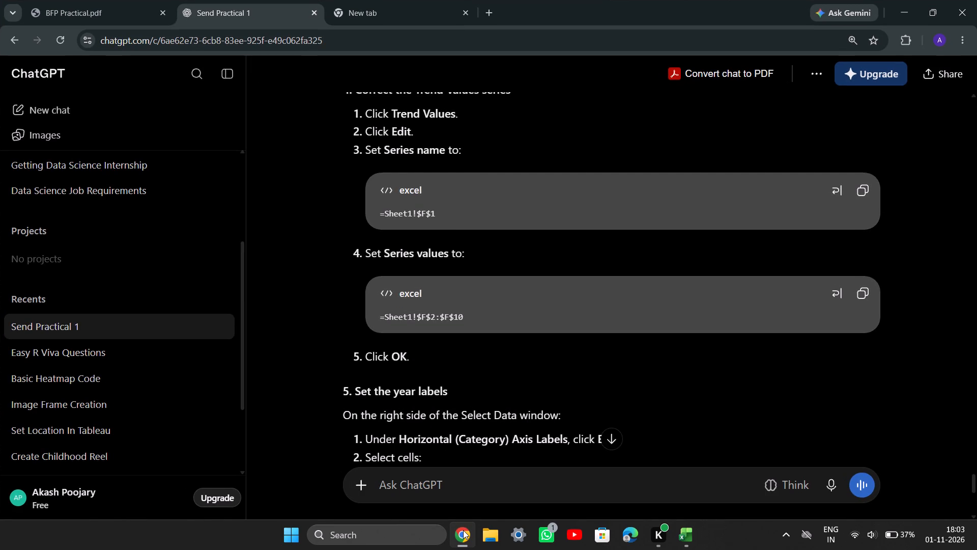
left_click(463, 530)
left_click(463, 530)
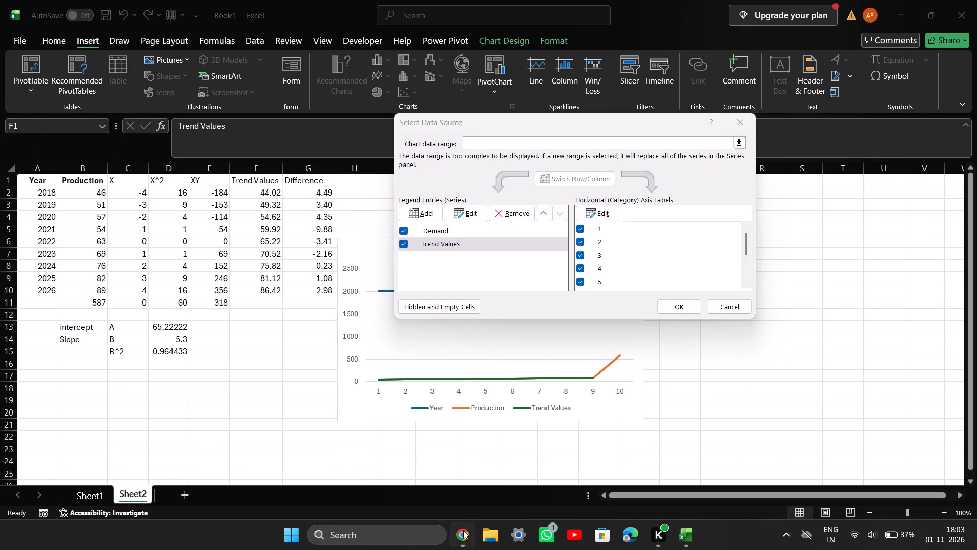
scroll(415, 360, "up", 1)
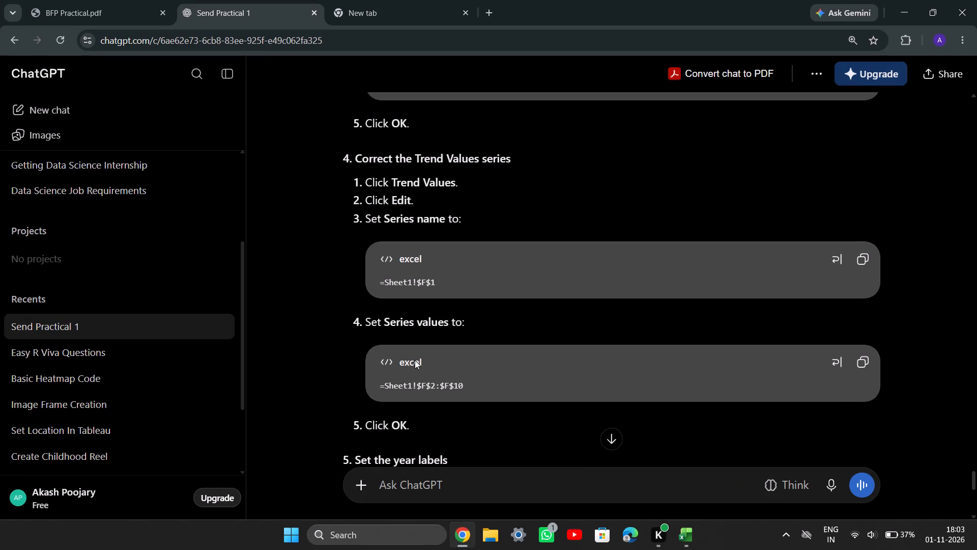
left_click(462, 531)
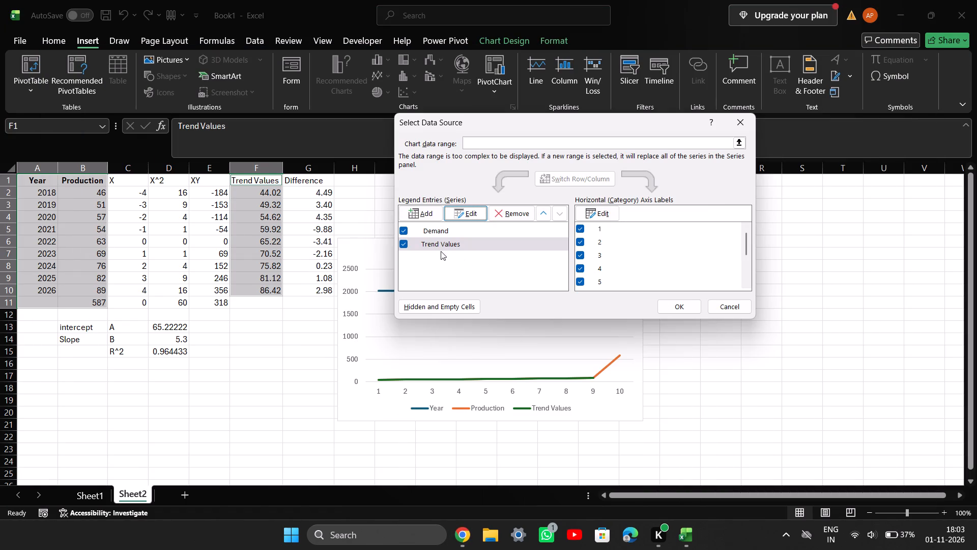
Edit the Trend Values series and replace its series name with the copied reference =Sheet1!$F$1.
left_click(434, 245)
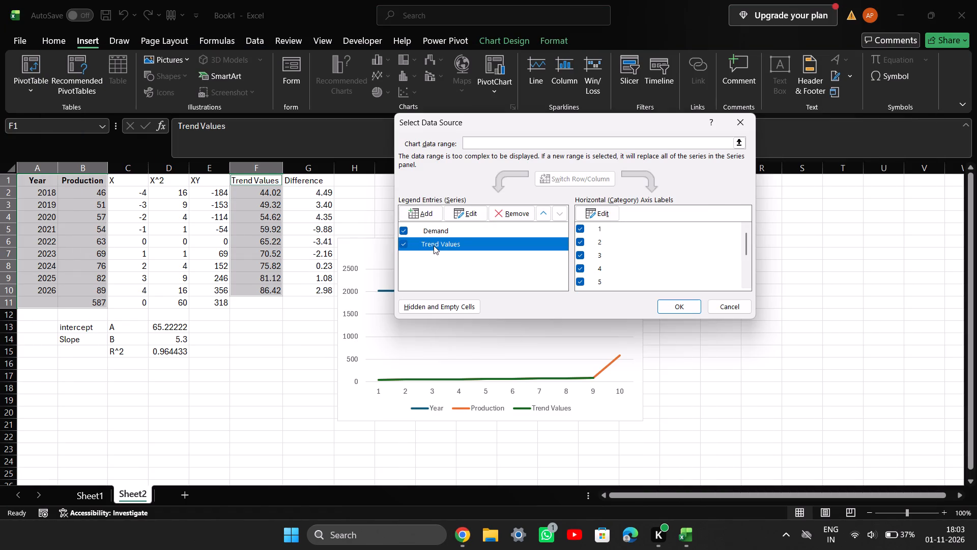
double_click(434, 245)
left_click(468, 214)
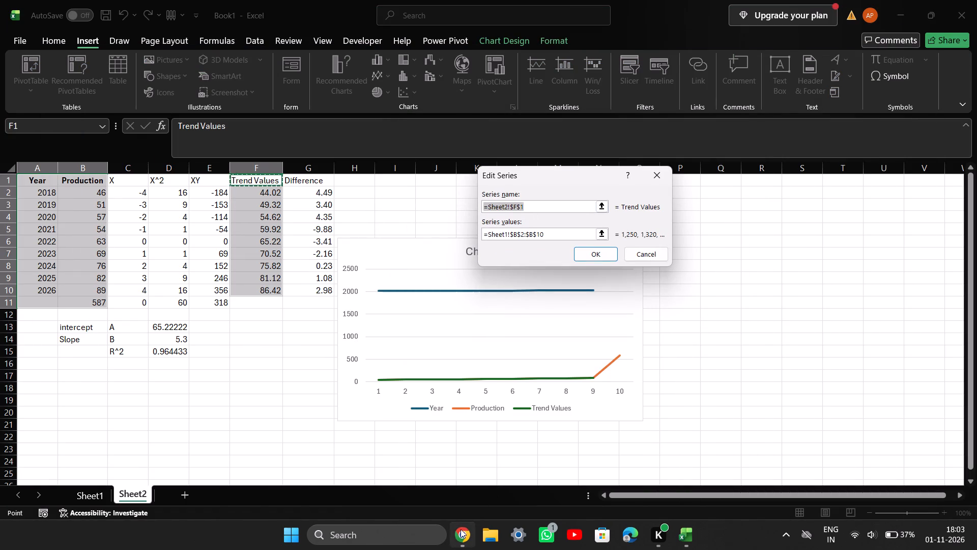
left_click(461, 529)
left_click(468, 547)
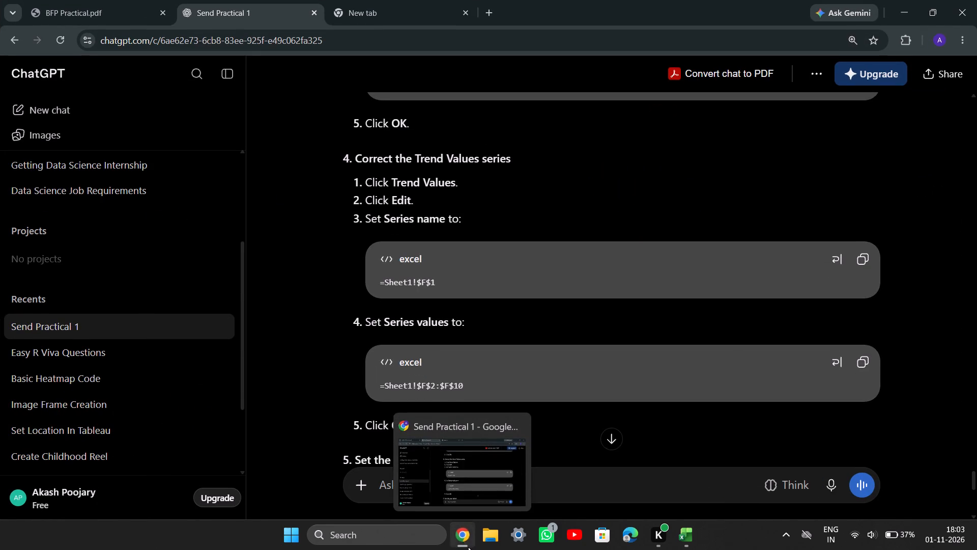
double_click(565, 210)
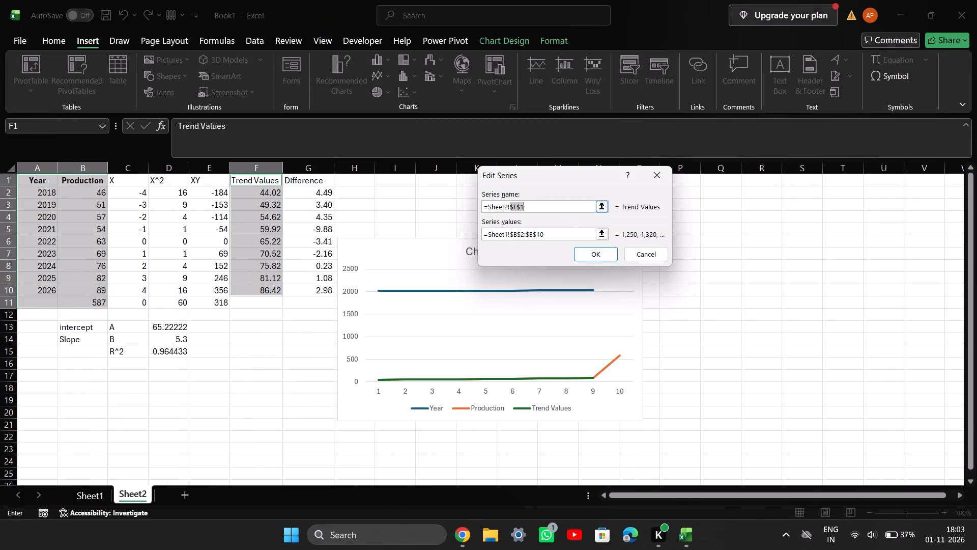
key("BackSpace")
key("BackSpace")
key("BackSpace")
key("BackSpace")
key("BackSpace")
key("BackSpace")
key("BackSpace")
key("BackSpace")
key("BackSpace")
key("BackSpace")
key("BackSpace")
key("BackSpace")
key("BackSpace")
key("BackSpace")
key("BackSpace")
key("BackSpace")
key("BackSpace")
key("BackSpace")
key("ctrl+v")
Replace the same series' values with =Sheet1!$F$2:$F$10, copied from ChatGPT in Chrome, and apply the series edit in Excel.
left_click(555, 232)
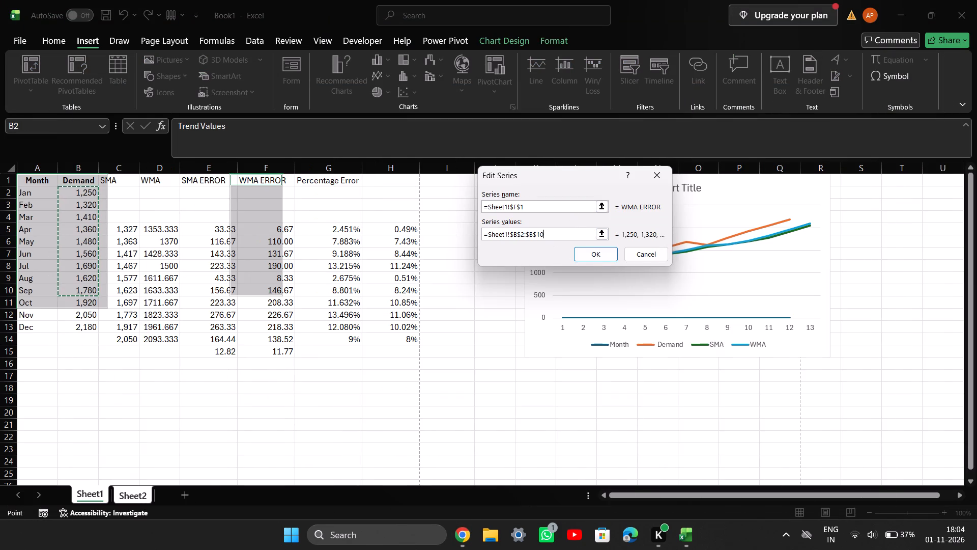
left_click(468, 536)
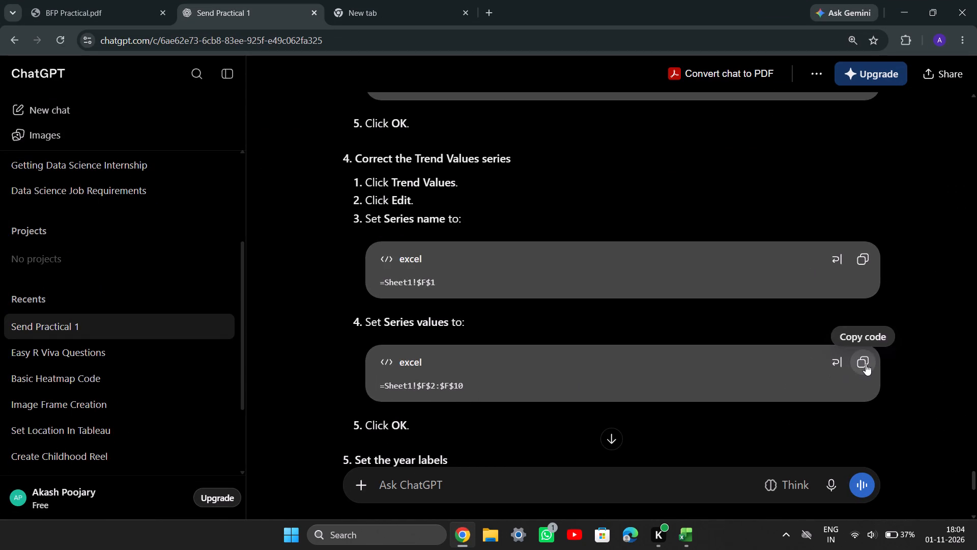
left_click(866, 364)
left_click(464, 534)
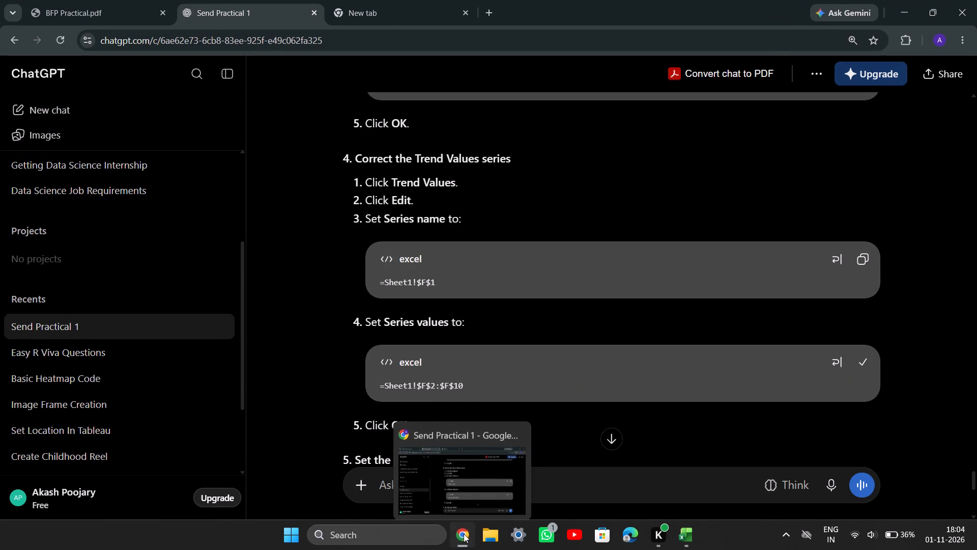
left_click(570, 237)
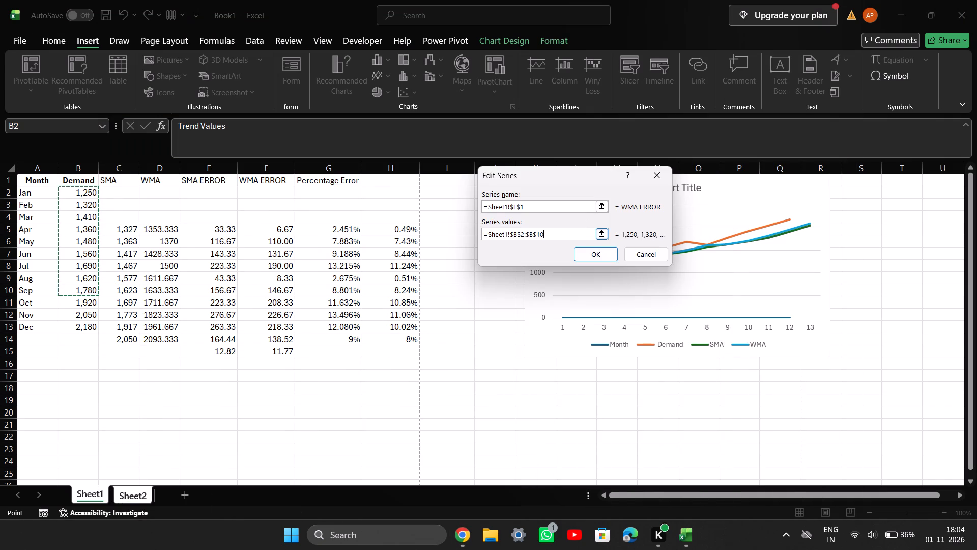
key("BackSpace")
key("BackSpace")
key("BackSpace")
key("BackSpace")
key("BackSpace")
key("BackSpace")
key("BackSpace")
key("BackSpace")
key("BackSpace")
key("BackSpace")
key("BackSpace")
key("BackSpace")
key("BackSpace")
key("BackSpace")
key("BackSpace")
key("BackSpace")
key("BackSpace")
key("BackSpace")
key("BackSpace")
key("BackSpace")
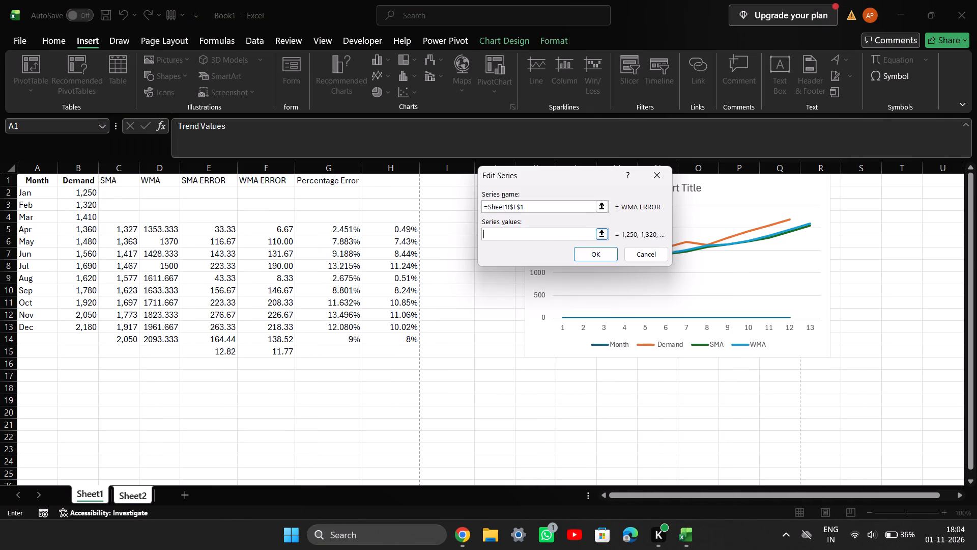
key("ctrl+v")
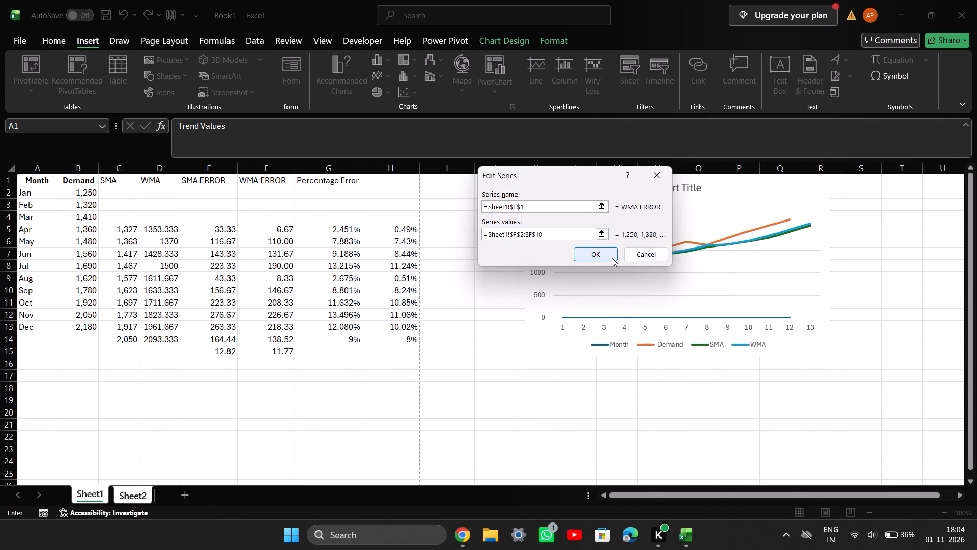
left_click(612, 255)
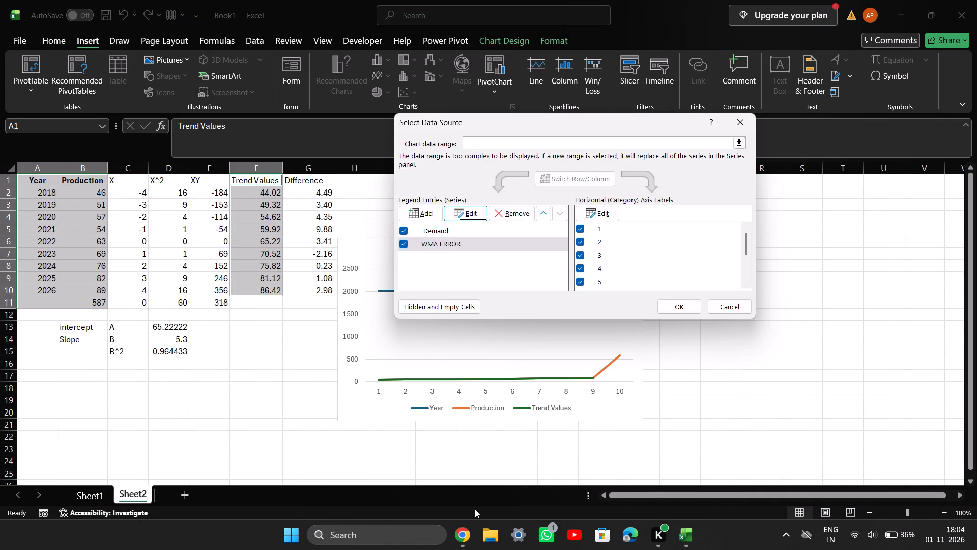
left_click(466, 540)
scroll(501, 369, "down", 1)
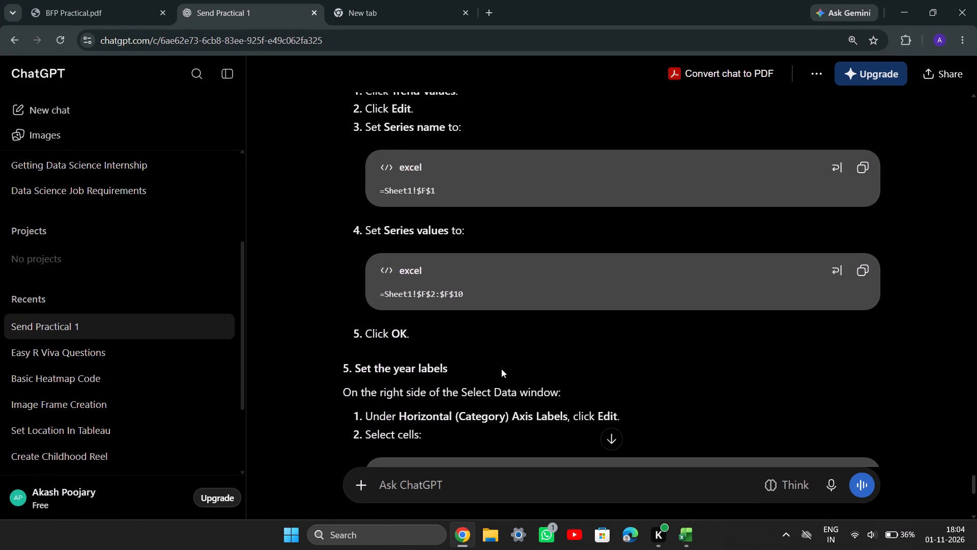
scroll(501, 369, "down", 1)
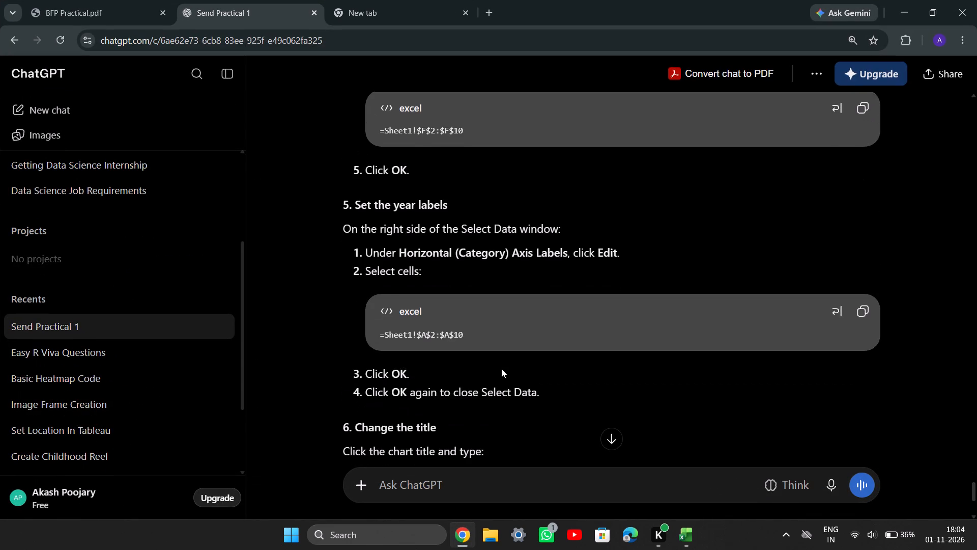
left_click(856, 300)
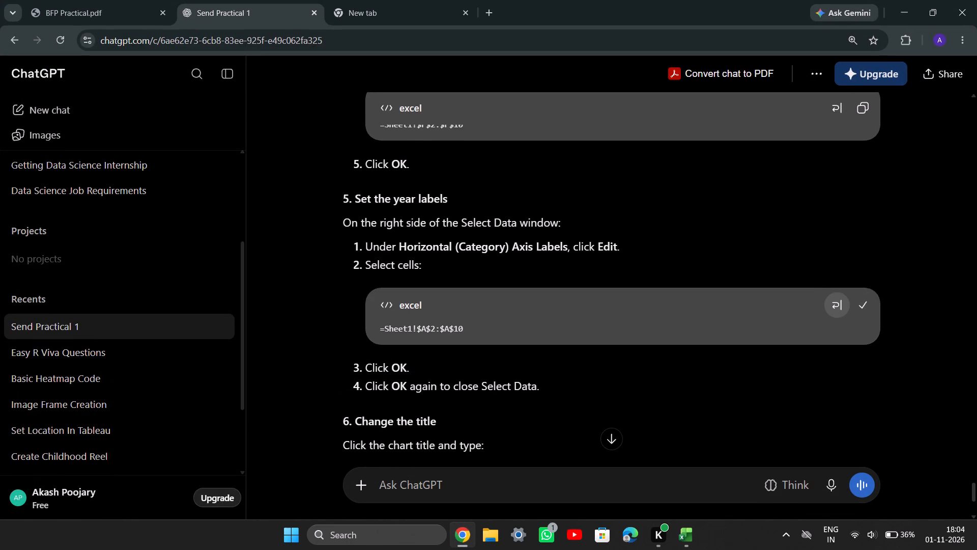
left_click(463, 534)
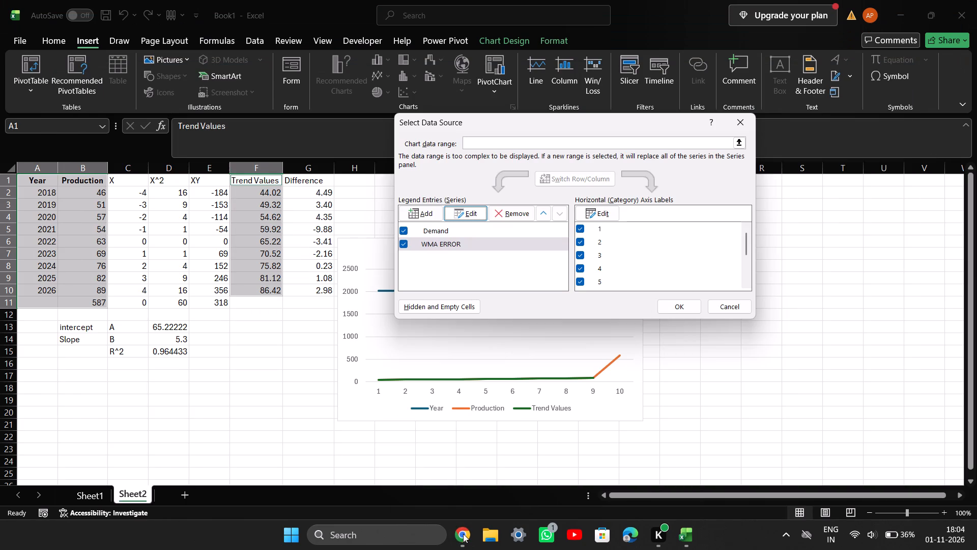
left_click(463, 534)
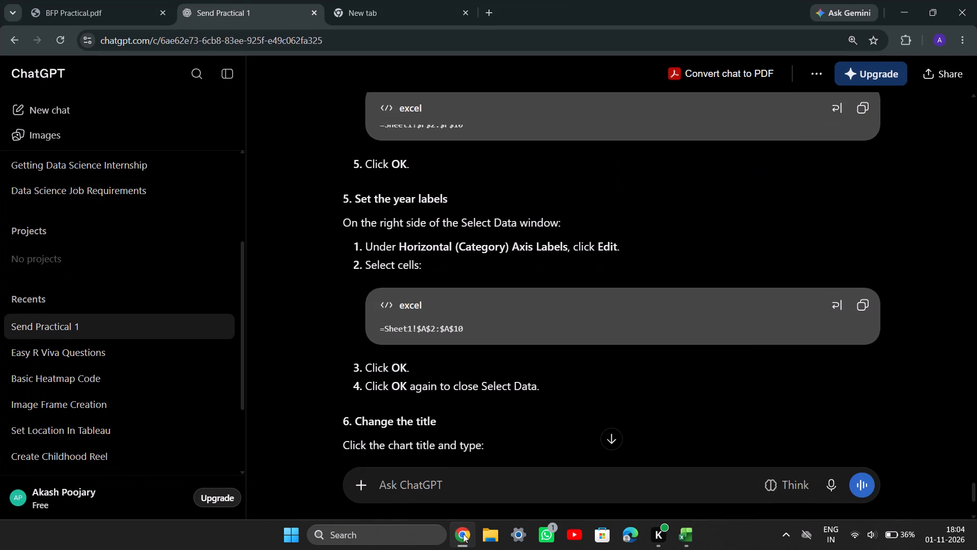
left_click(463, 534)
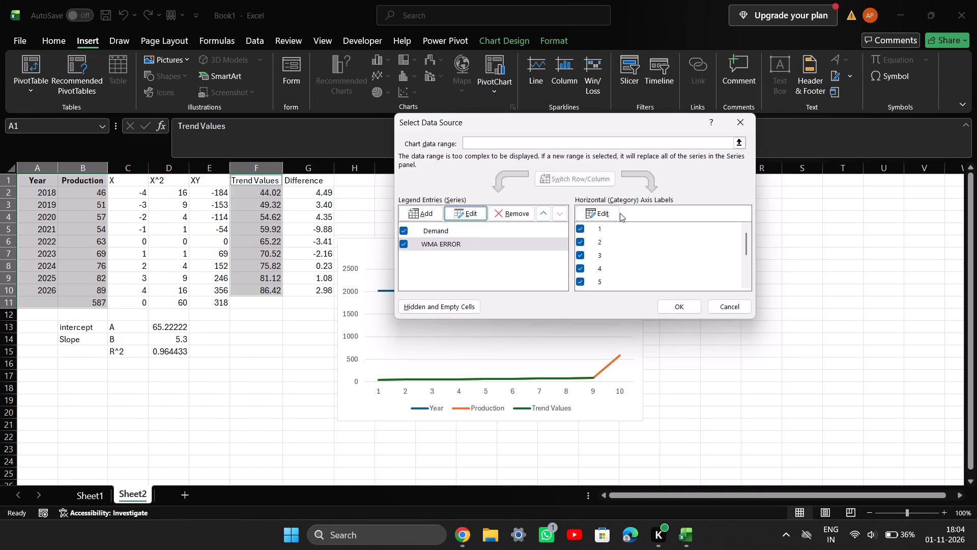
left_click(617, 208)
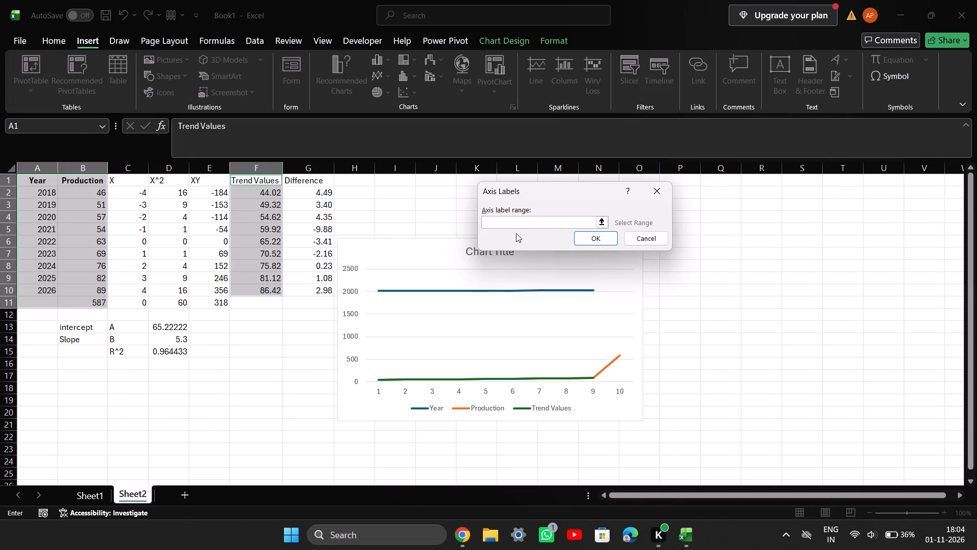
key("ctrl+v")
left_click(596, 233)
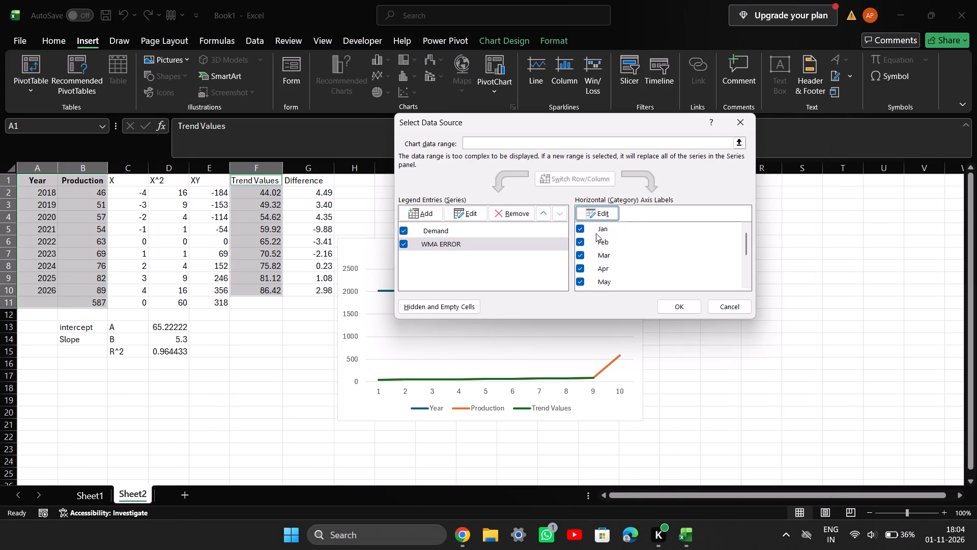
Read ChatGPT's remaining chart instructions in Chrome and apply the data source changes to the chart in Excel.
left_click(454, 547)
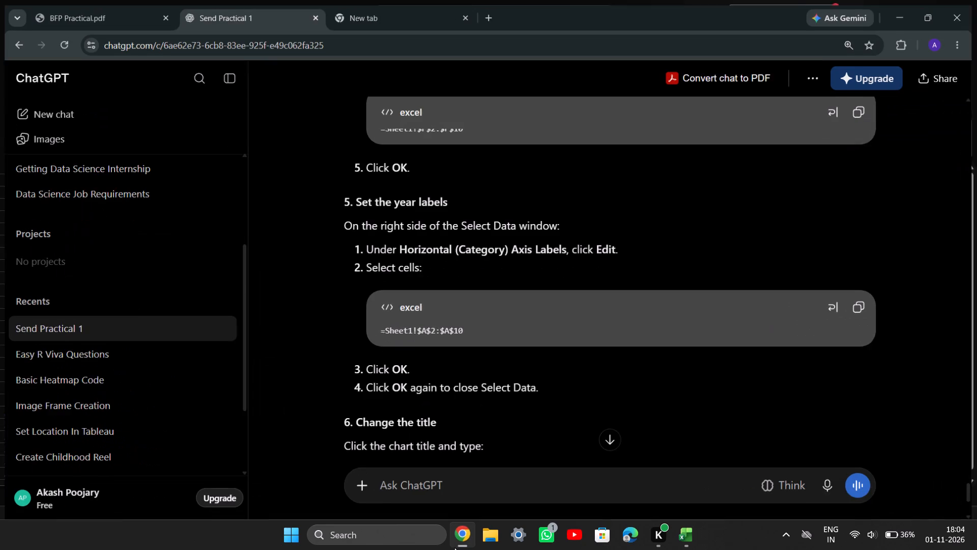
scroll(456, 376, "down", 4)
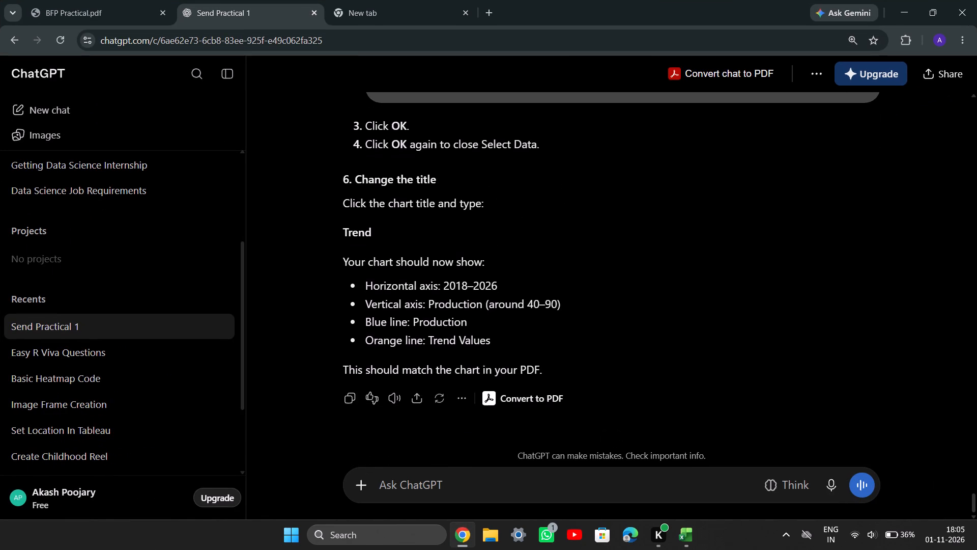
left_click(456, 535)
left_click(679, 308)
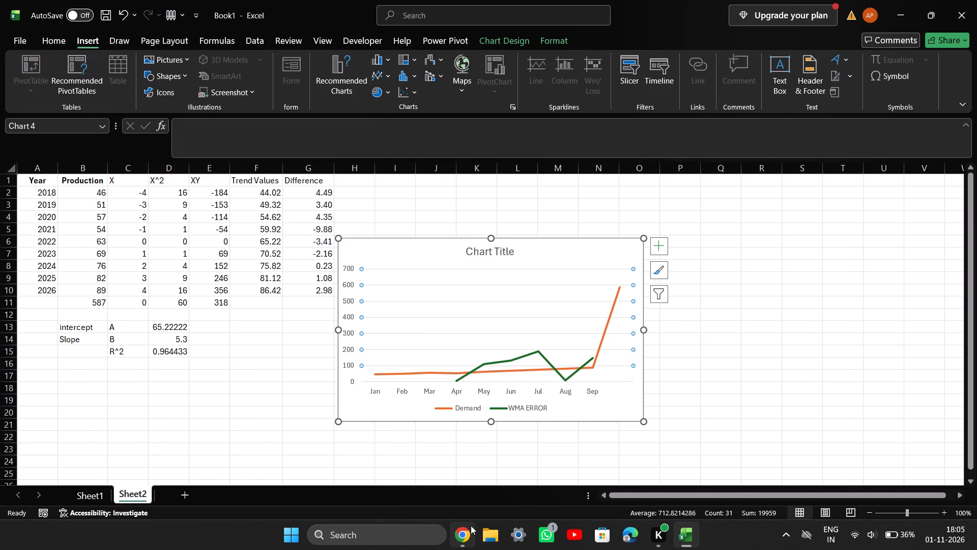
Check the Trend chart in BFP Practical.pdf in Chrome and delete the line chart from Sheet2 in Excel.
left_click(471, 526)
left_click(114, 0)
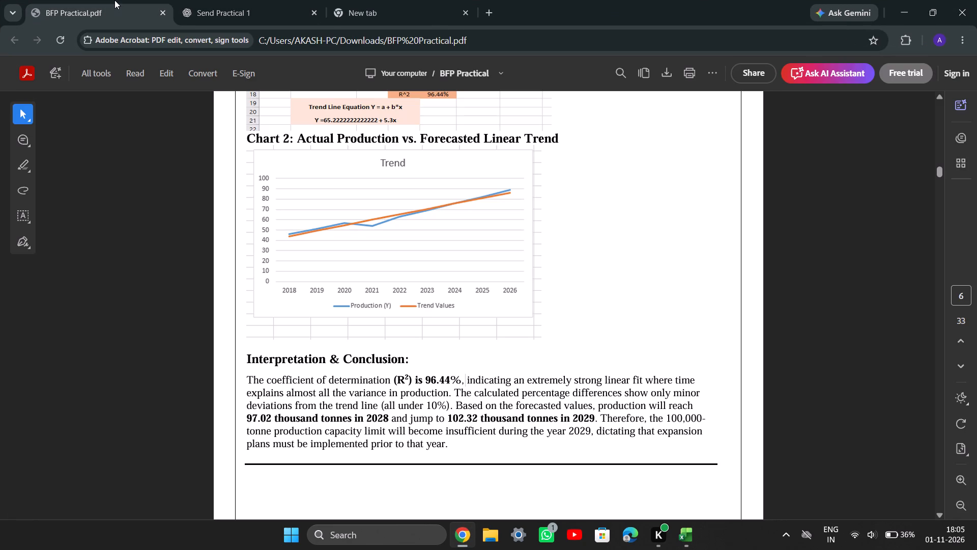
left_click(252, 0)
left_click(130, 0)
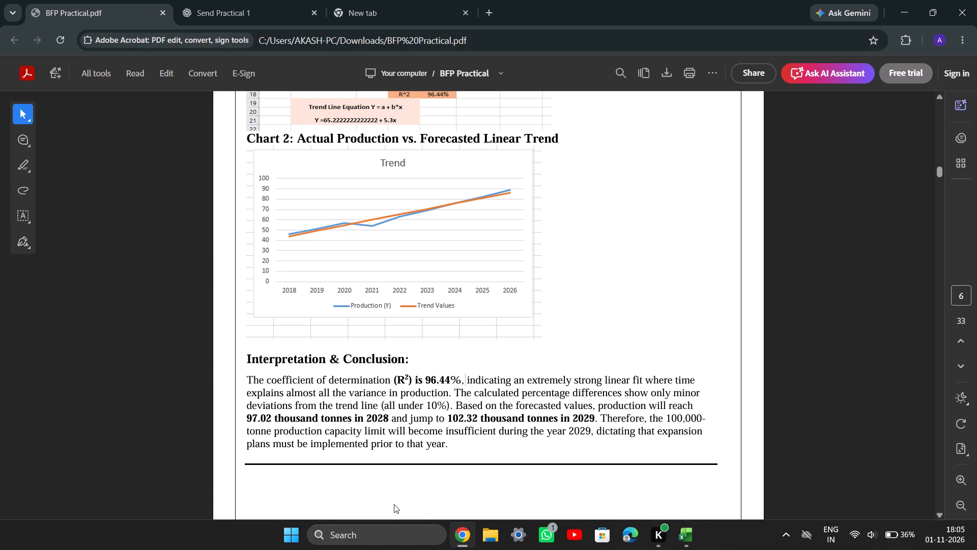
left_click(454, 526)
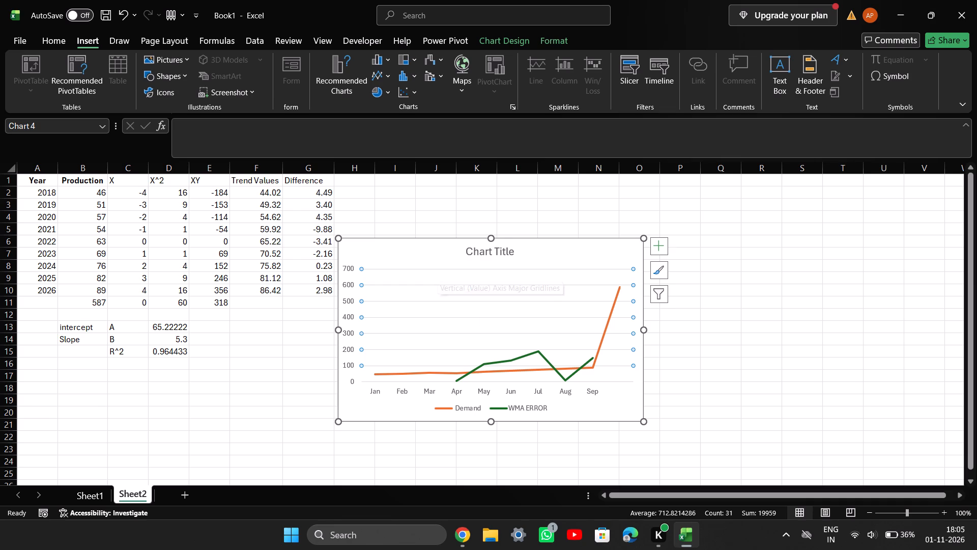
key("BackSpace")
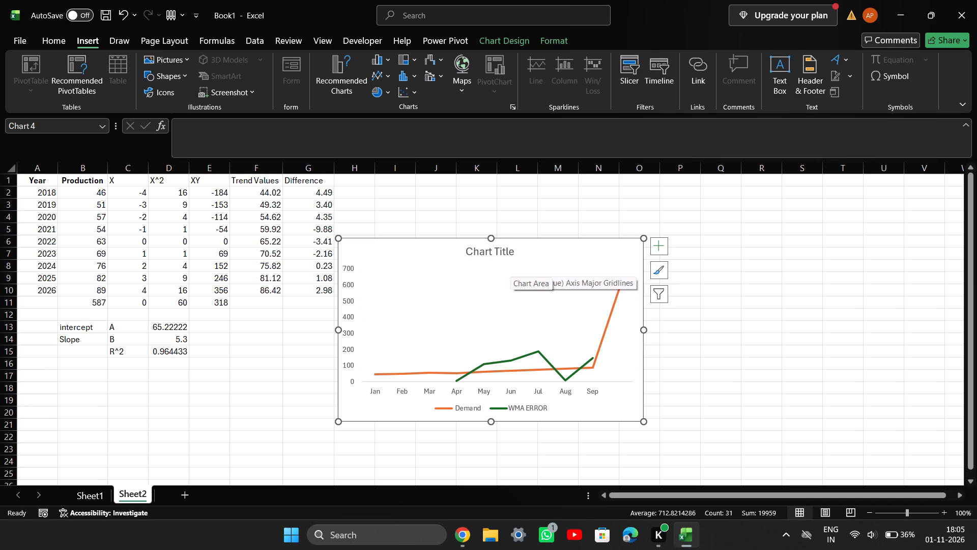
key("BackSpace")
Clear the Trend Values header from cell F1 on Sheet2.
key("BackSpace")
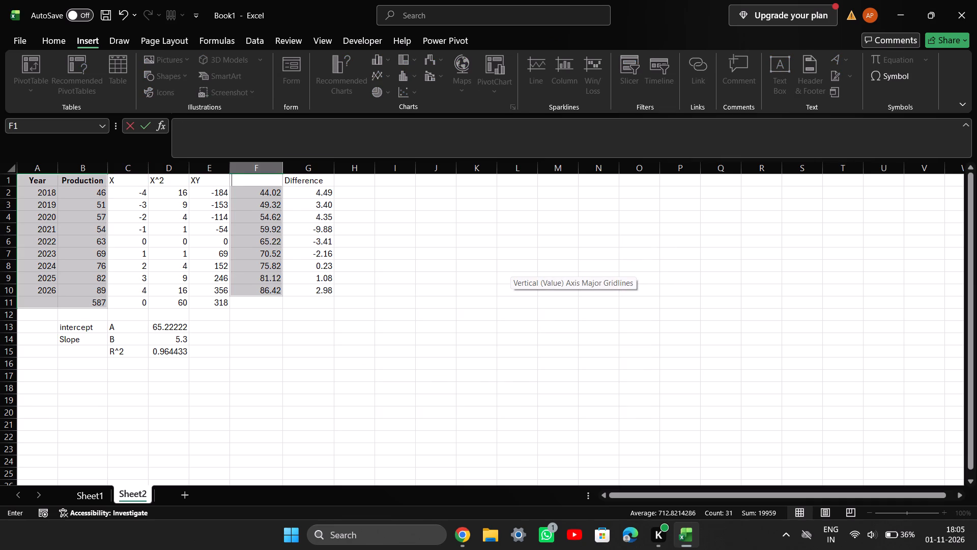
left_click(130, 42)
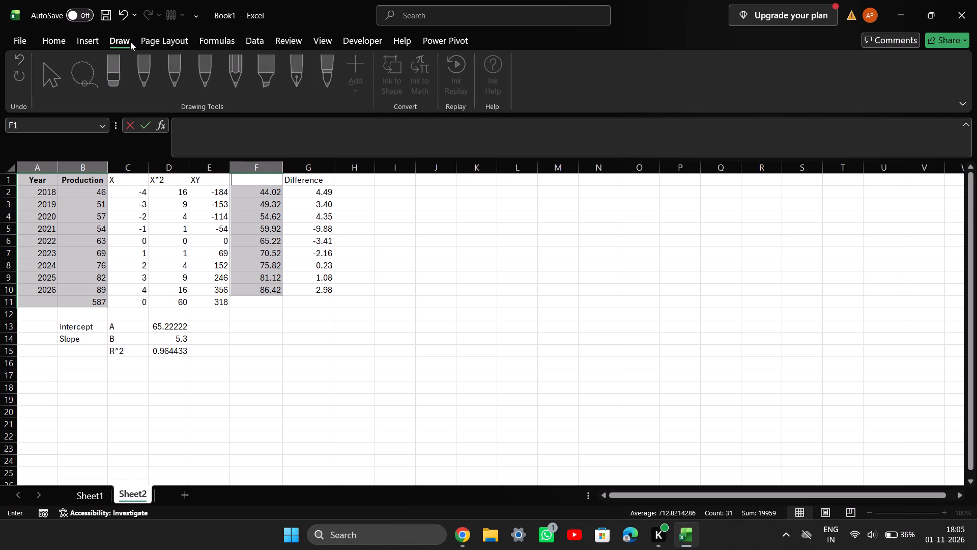
left_click(76, 41)
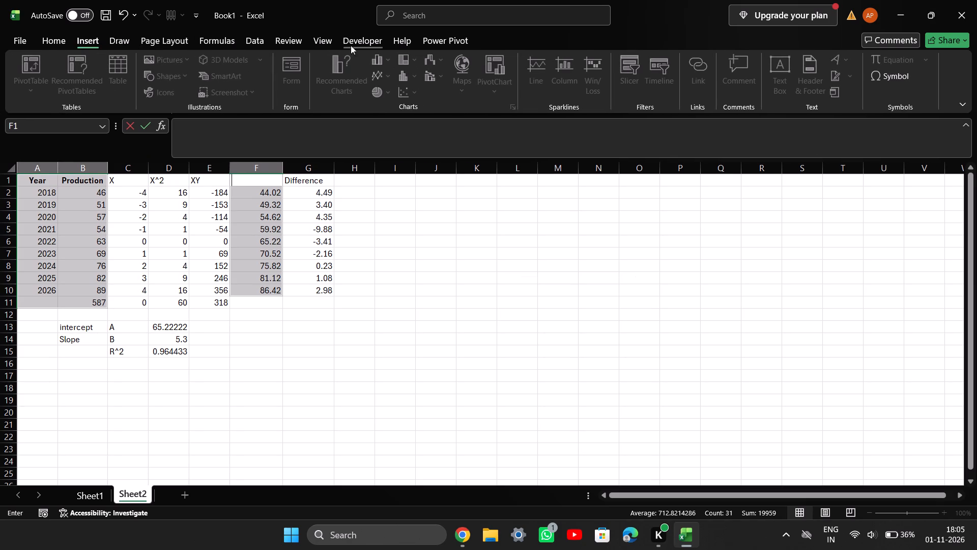
left_click(104, 230)
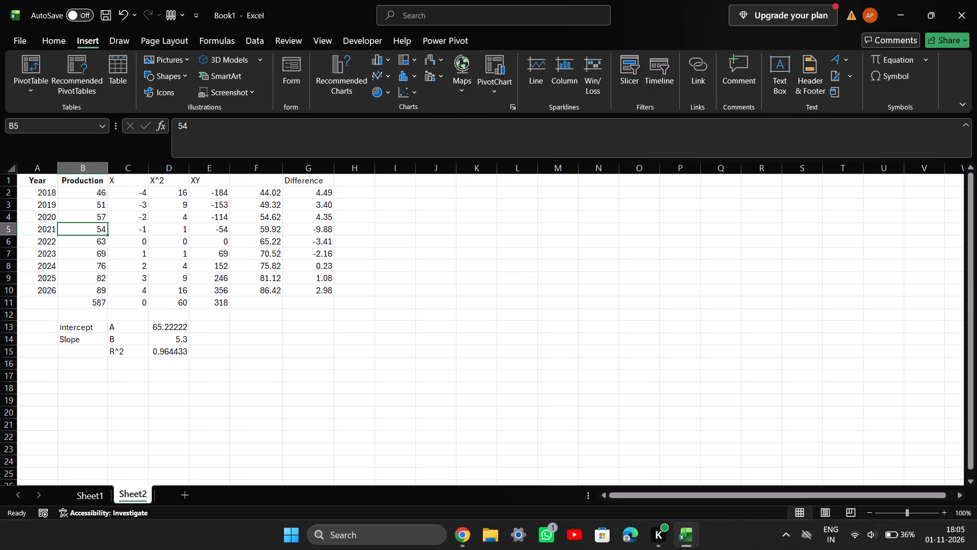
Enter the header Treand Line in cell F1 on Sheet2.
left_click_drag(39, 182, 102, 291)
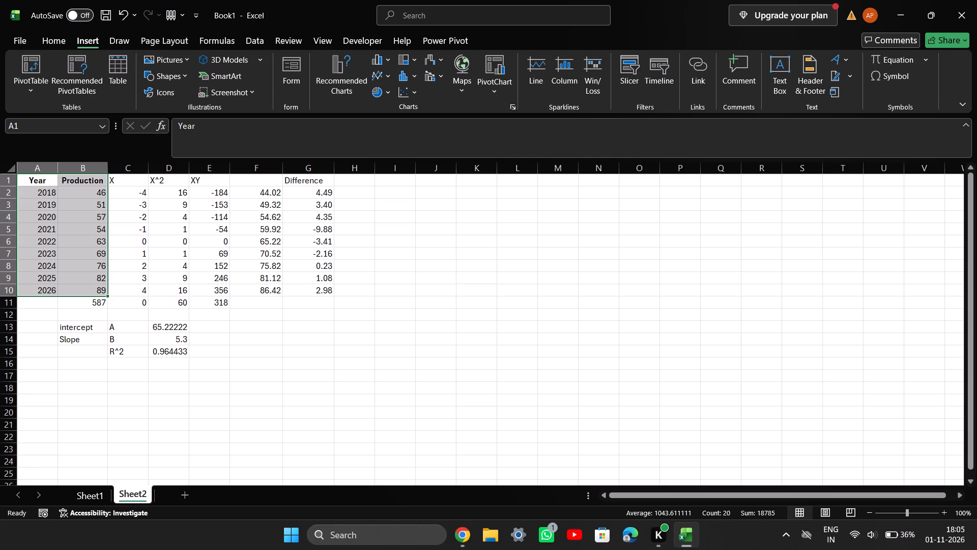
left_click(261, 176)
left_click(261, 176)
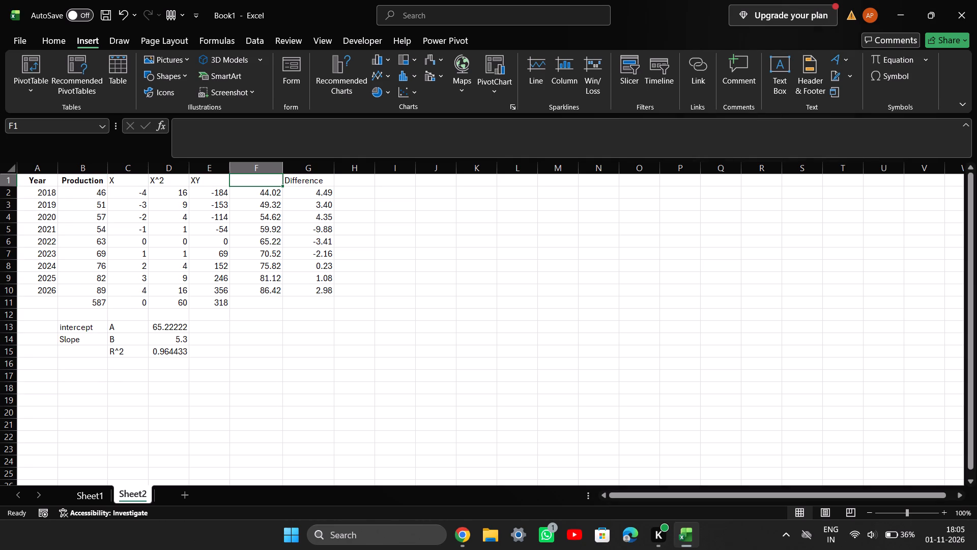
type("Trea")
type("nd")
key("space")
type("Line")
key("space")
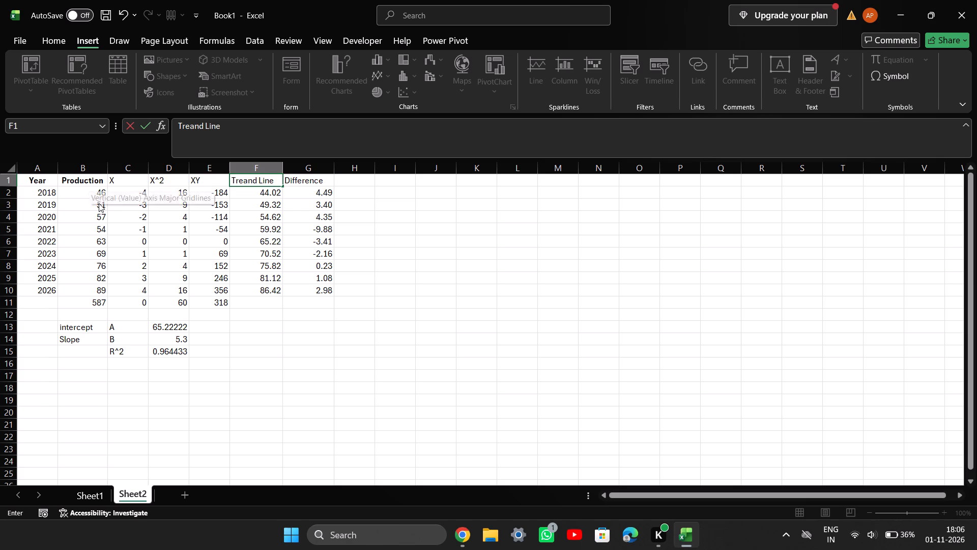
Insert a 2-D line chart on Sheet2 from the Year, Production and Treand Line data in A1:B10 and F1:F10.
left_click_drag(42, 179, 102, 274)
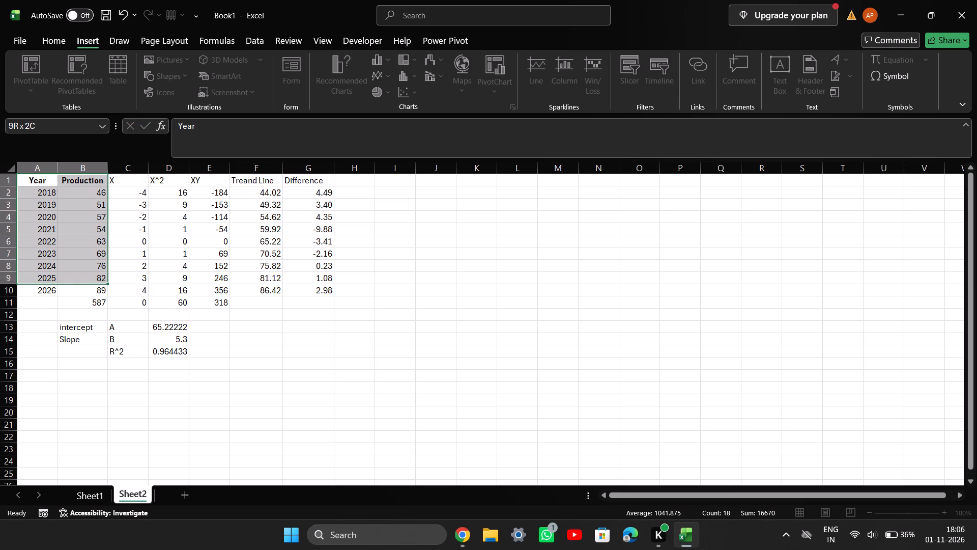
left_click_drag(102, 274, 104, 286)
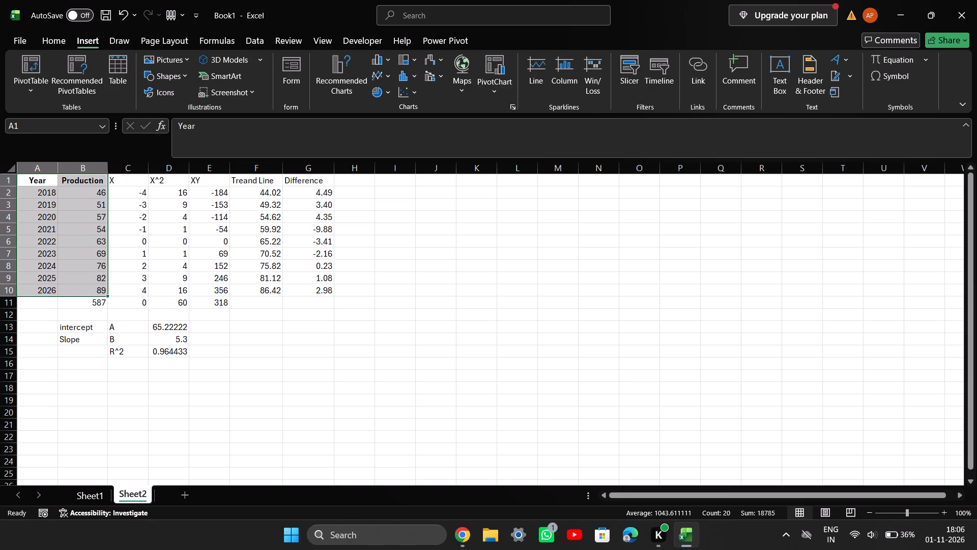
left_click_drag(266, 177, 253, 284, "ctrl")
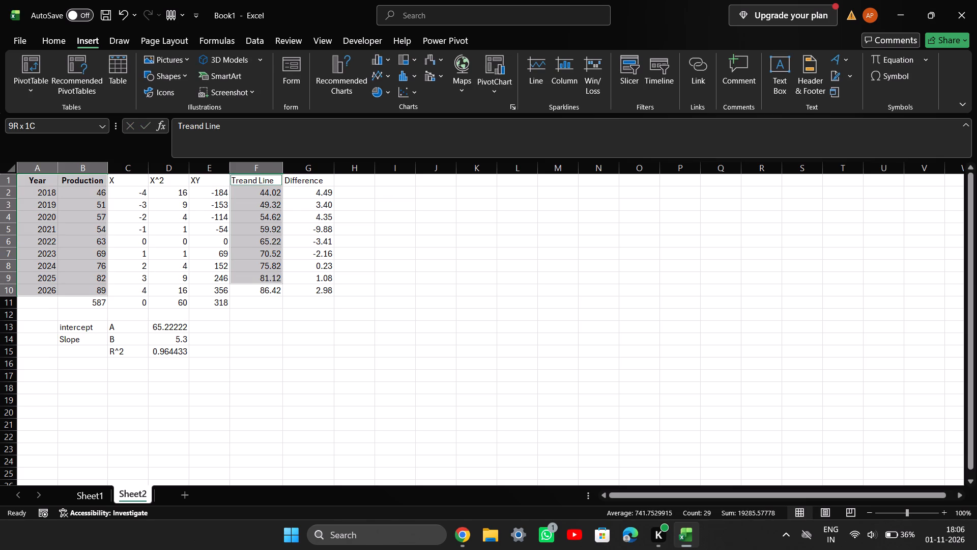
left_click_drag(253, 284, 254, 287, "ctrl")
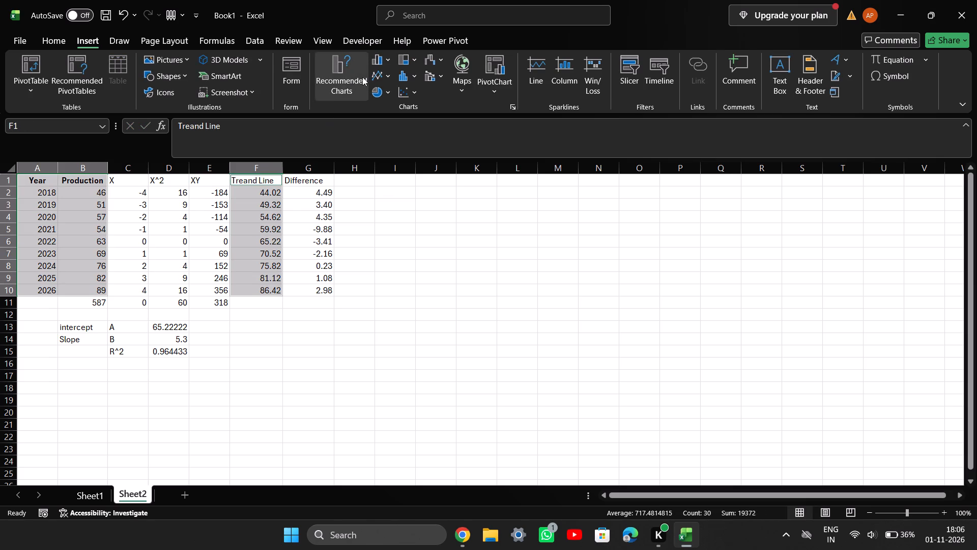
left_click(381, 70)
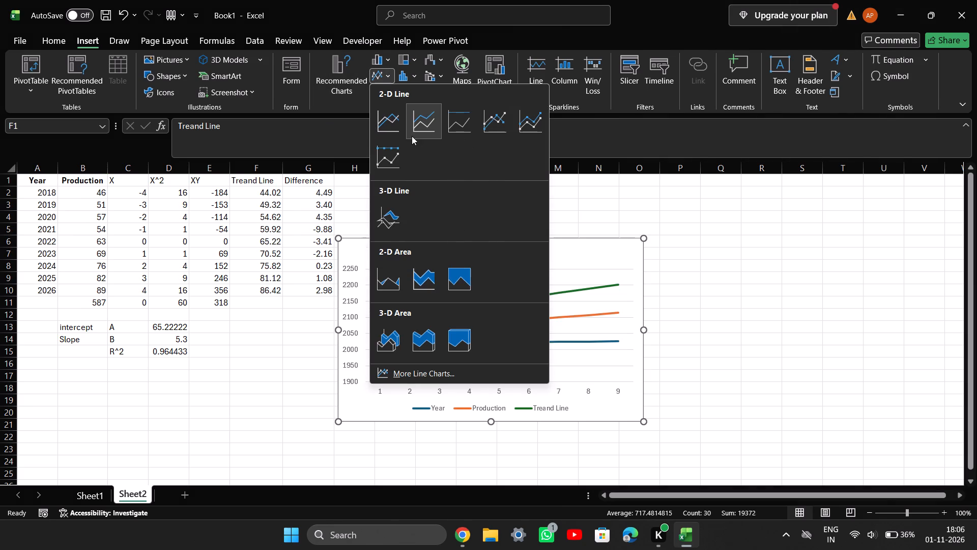
left_click(394, 132)
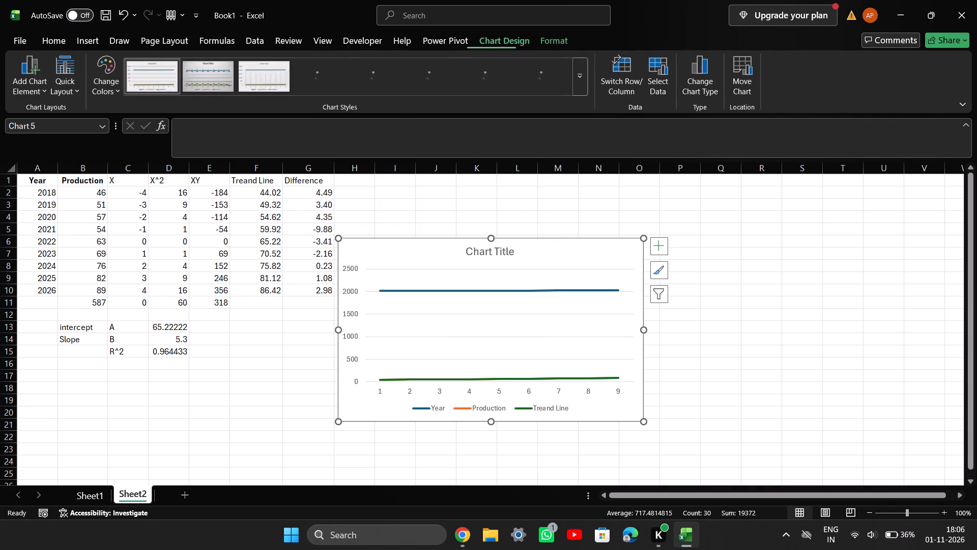
Exclude the Year series in the new chart's data source, keeping Production and Treand Line included.
right_click(499, 271)
left_click(540, 338)
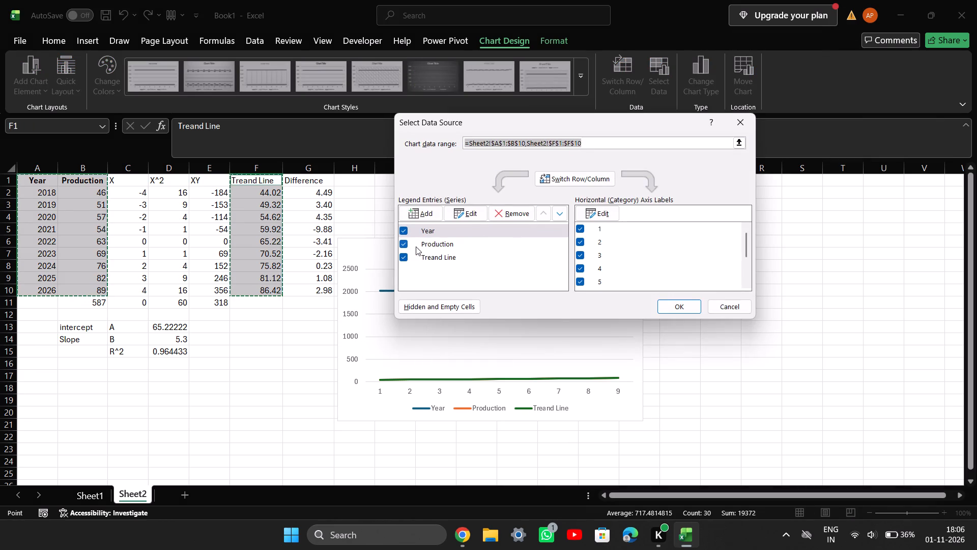
left_click(399, 246)
left_click(406, 242)
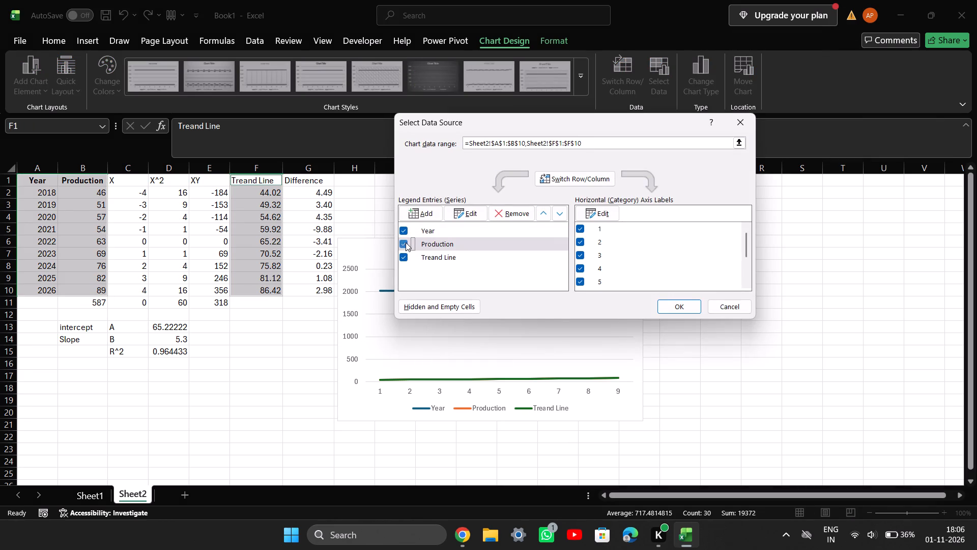
left_click(404, 245)
left_click(404, 232)
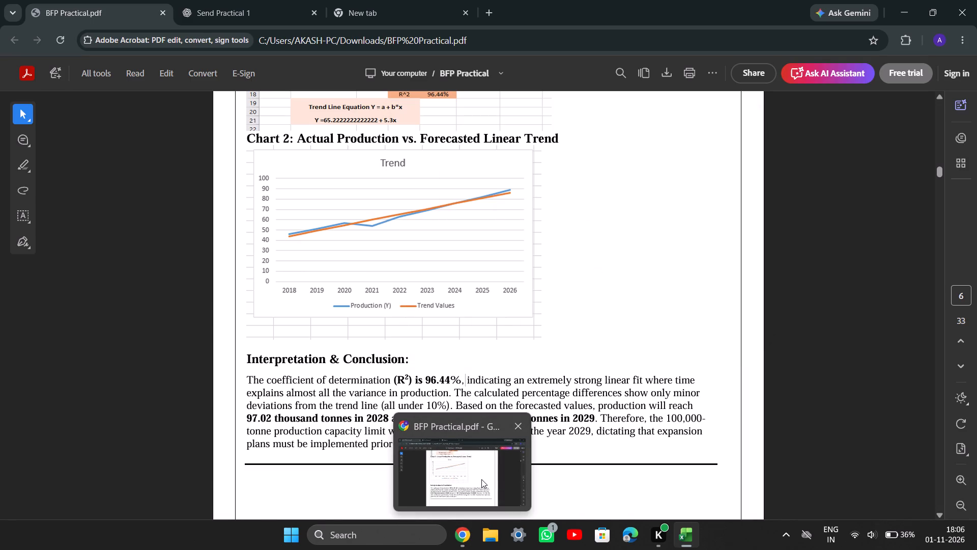
Switch to Chrome and review ChatGPT's instructions for making the Practical 2 chart and correcting its data series.
left_click(481, 479)
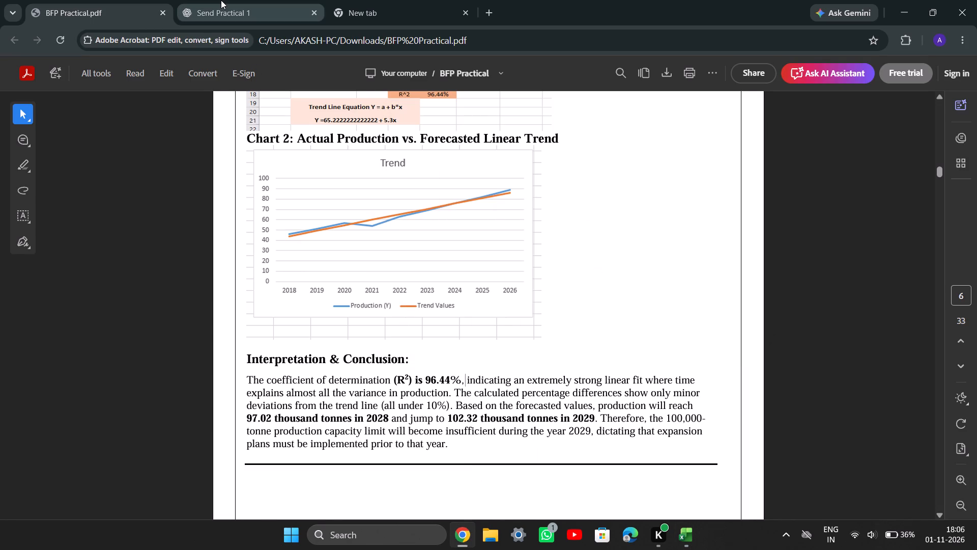
left_click(221, 0)
scroll(328, 232, "up", 3)
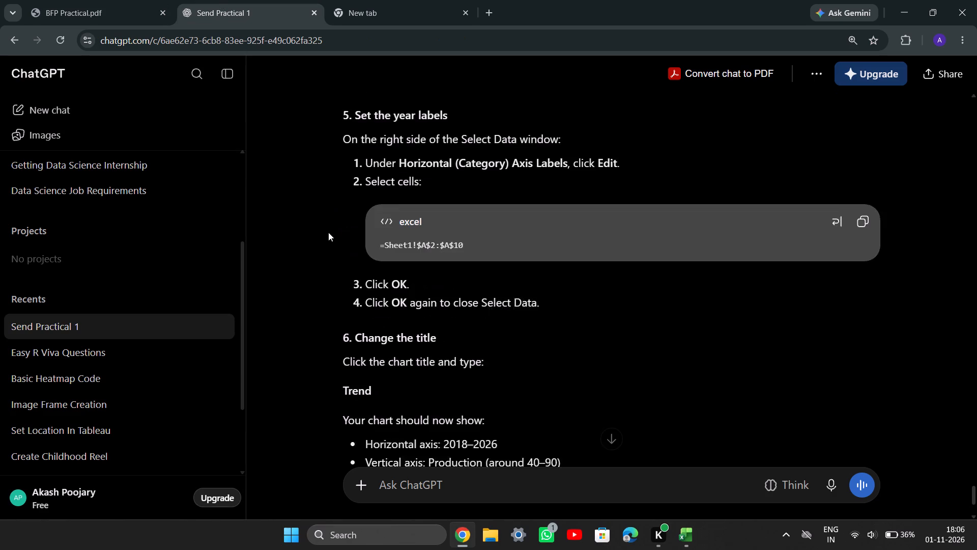
scroll(328, 232, "up", 6)
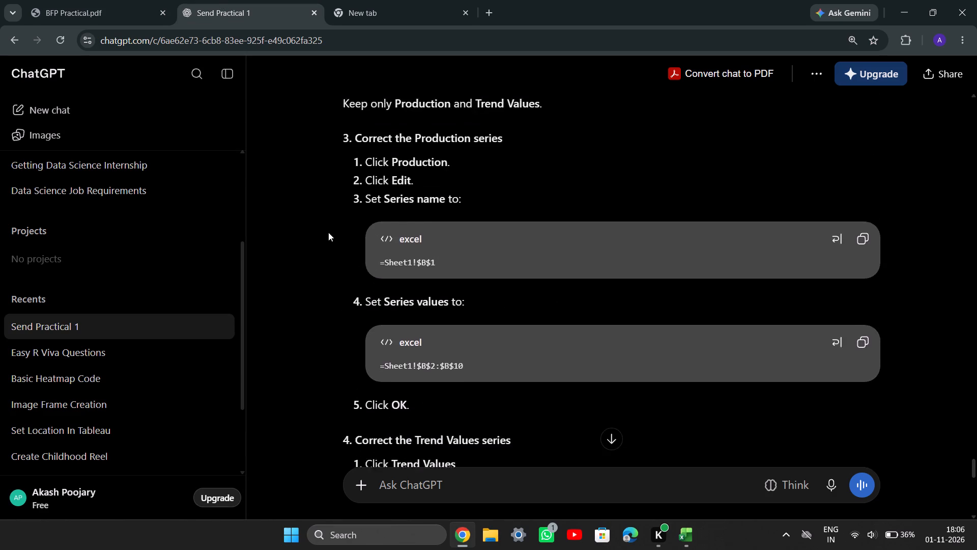
scroll(328, 232, "up", 5)
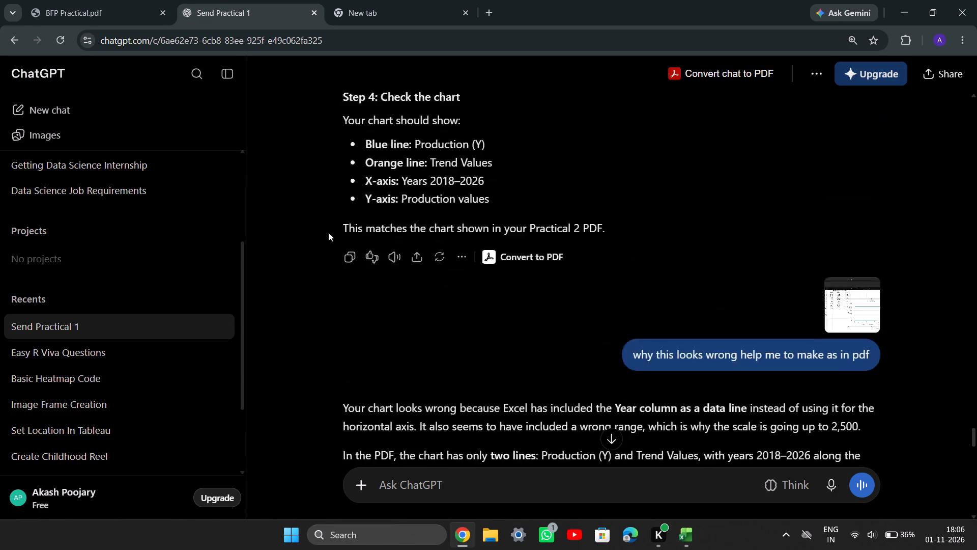
scroll(328, 232, "up", 5)
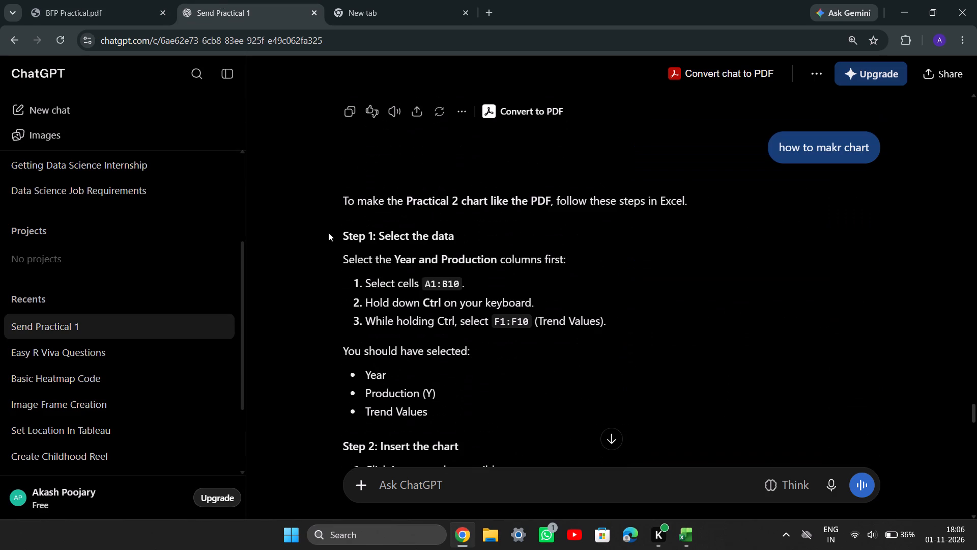
scroll(442, 332, "down", 15)
scroll(442, 332, "up", 3)
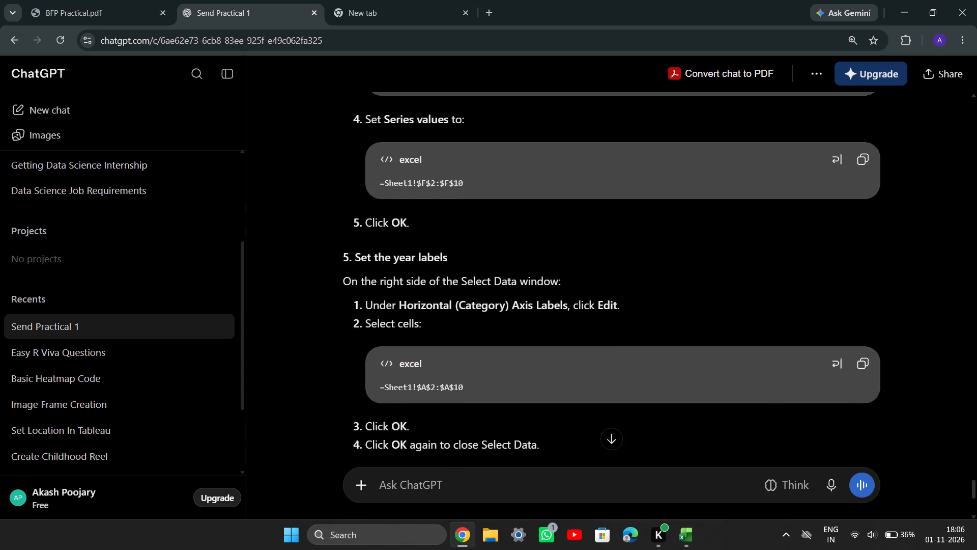
scroll(442, 332, "up", 3)
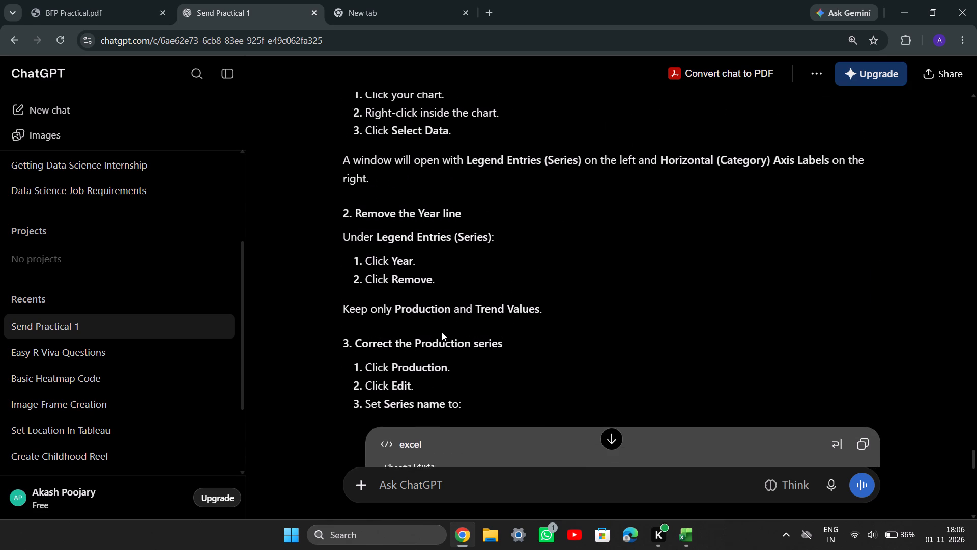
scroll(442, 332, "up", 2)
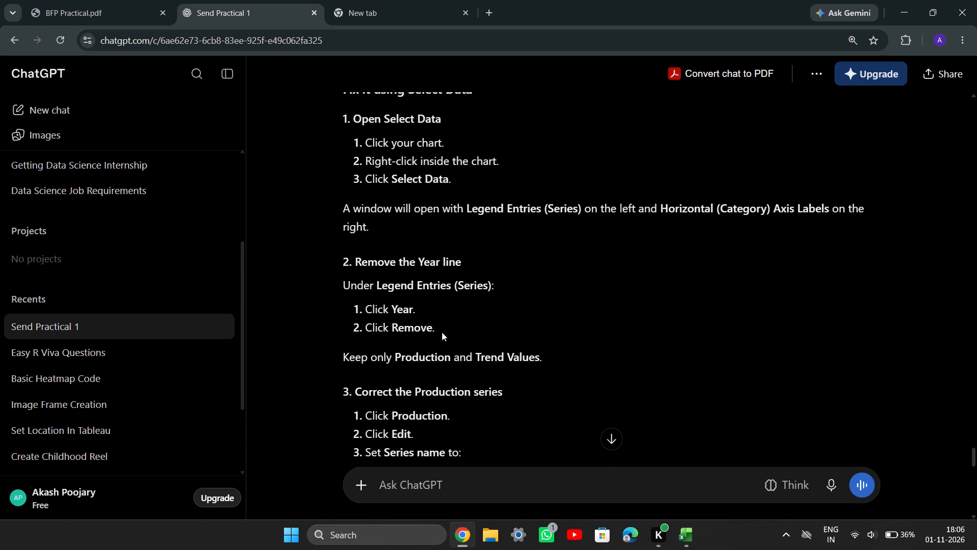
Return to Excel and apply the data source selection to the line chart.
left_click(470, 525)
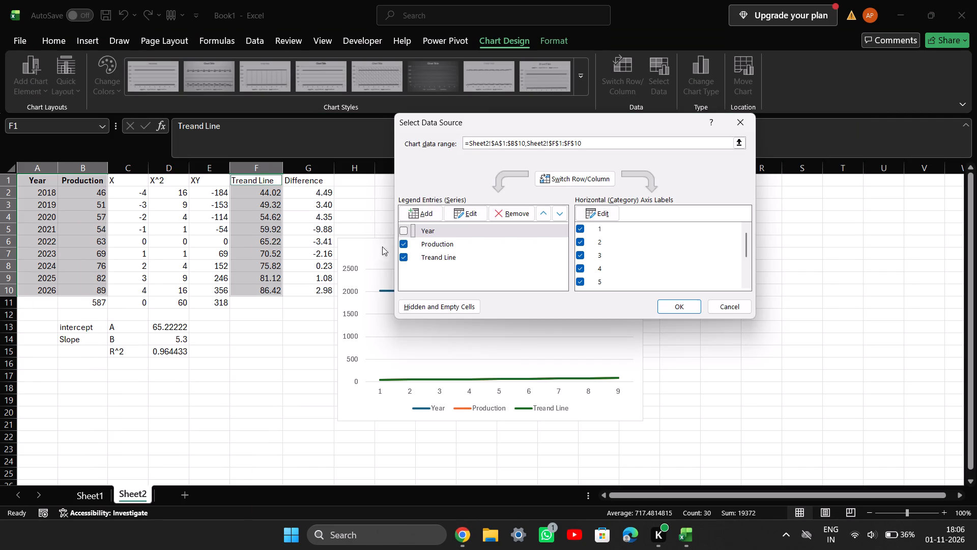
left_click(686, 302)
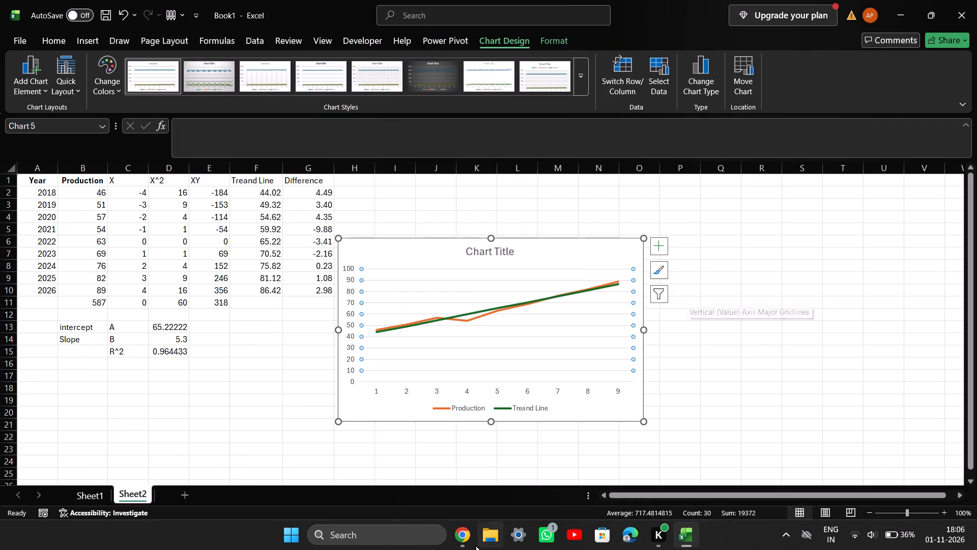
Check the Trend chart in BFP Practical.pdf in Chrome, read on to Practical 3's dataset, and return to the chart in Excel.
left_click(463, 549)
left_click(79, 0)
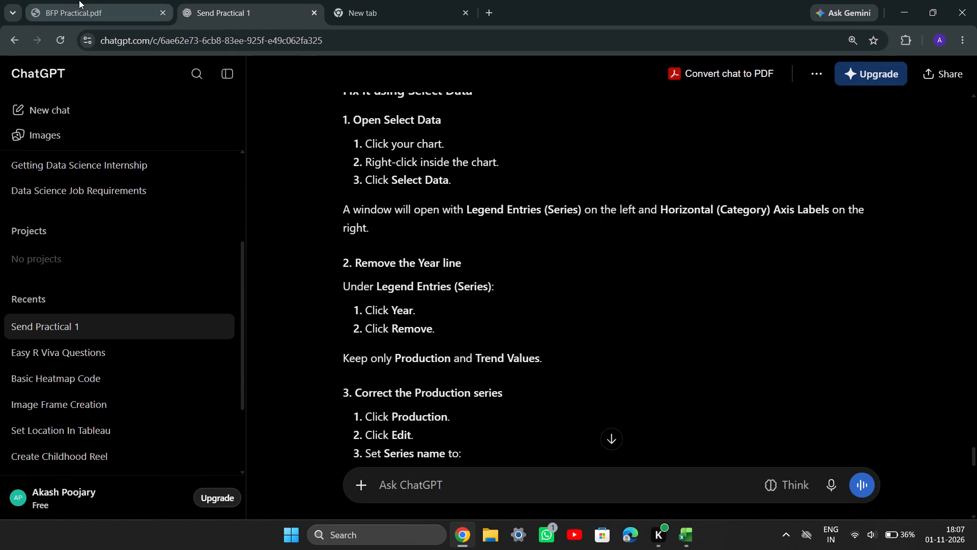
scroll(241, 179, "down", 1)
scroll(241, 179, "up", 1)
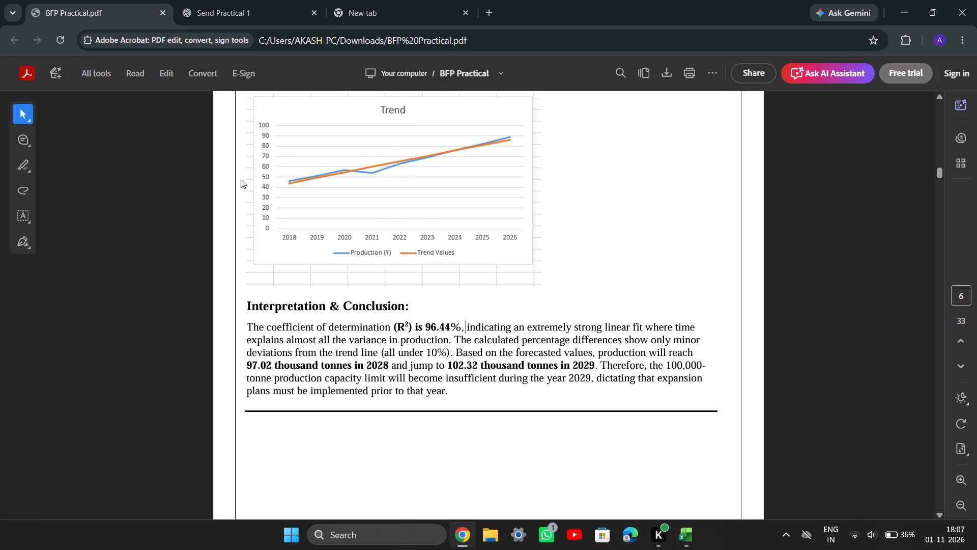
scroll(241, 179, "up", 2)
scroll(241, 179, "down", 6)
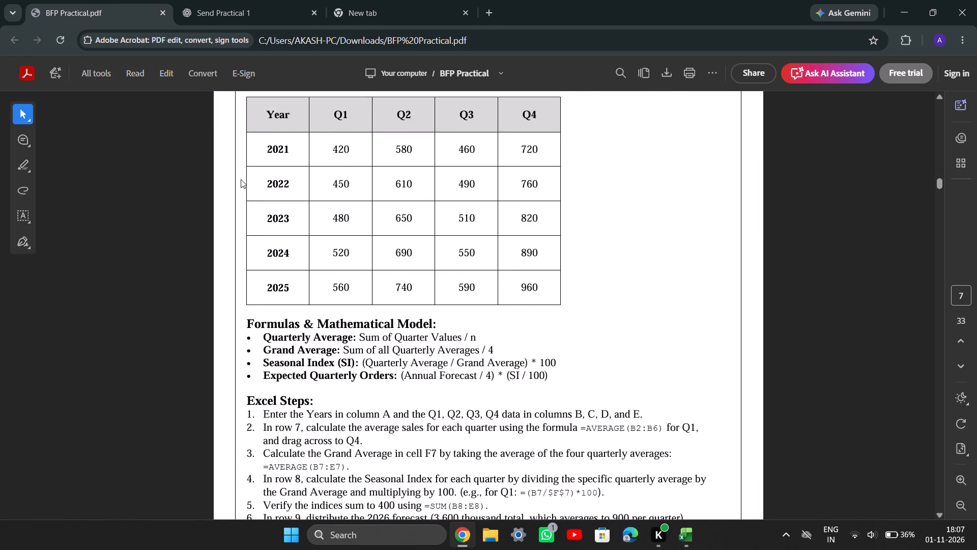
scroll(241, 179, "down", 1)
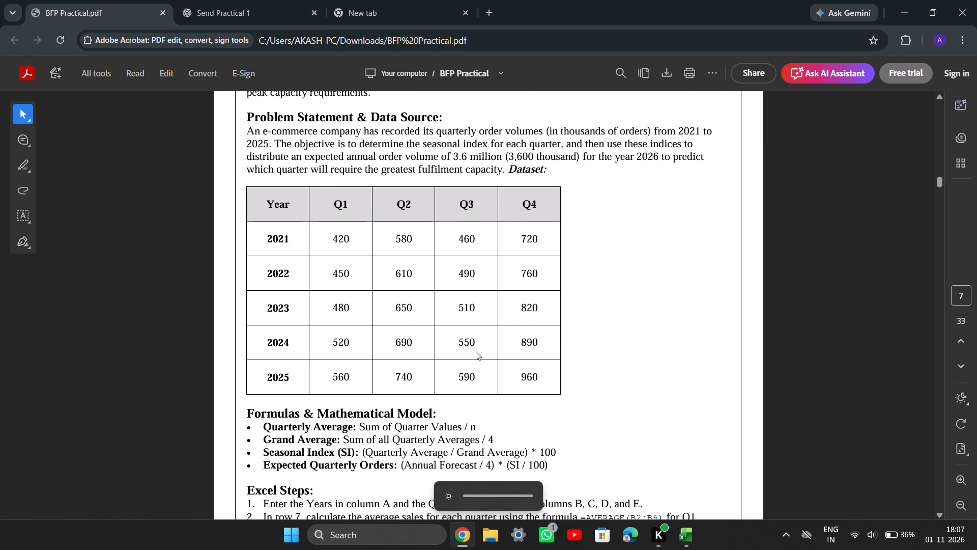
left_click(459, 541)
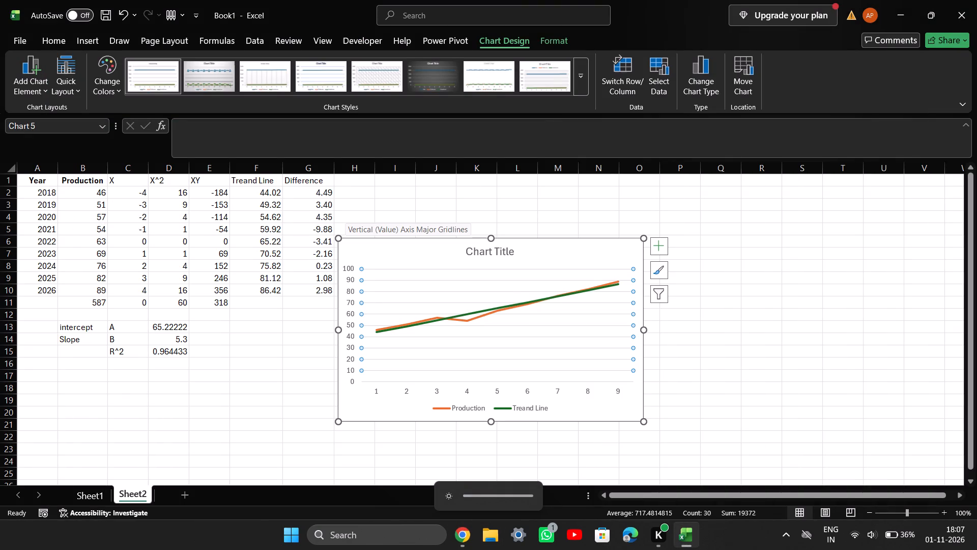
Review Practical 2's table and Trend chart in BFP Practical.pdf in Chrome, plus Practical 3's quarterly dataset, formulas and Excel steps.
left_click(468, 529)
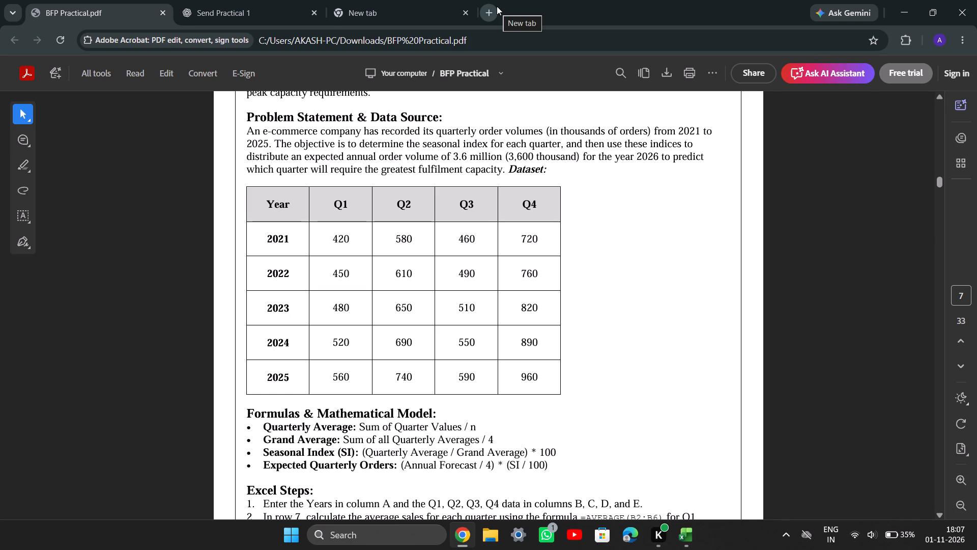
scroll(414, 231, "up", 1)
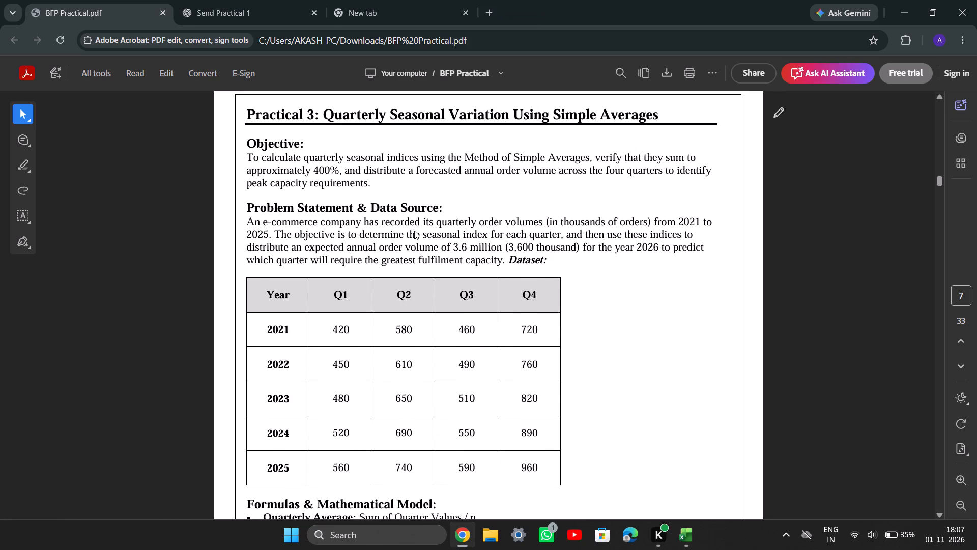
scroll(414, 231, "up", 7)
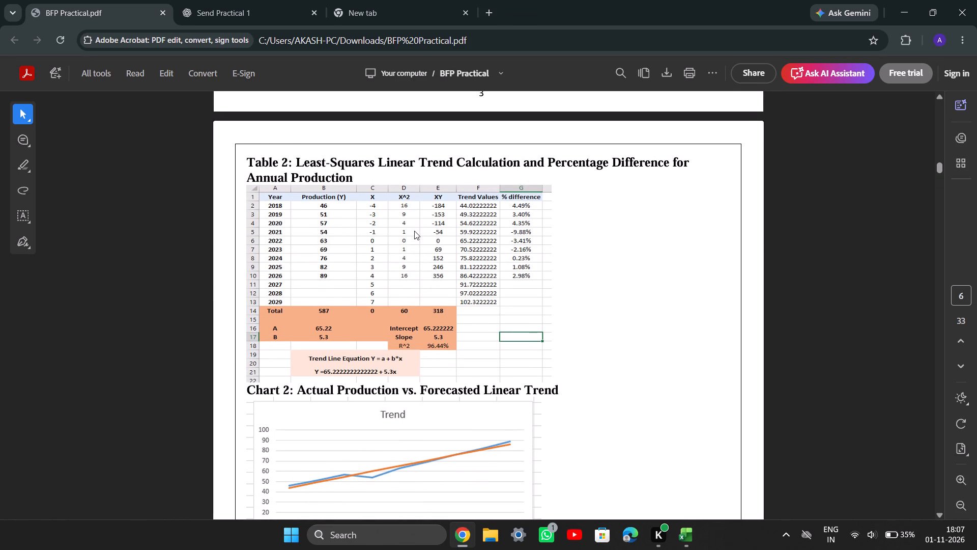
scroll(414, 231, "down", 2)
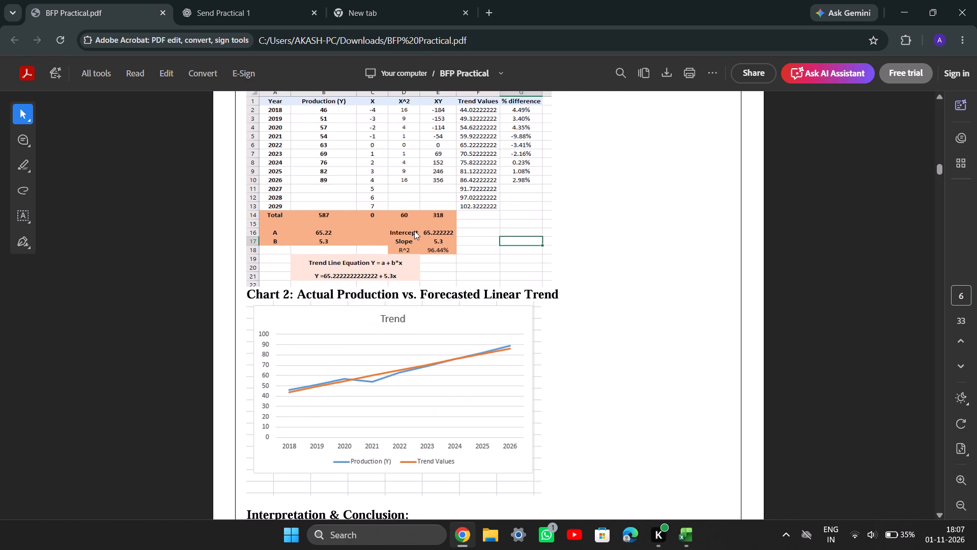
scroll(414, 231, "down", 3)
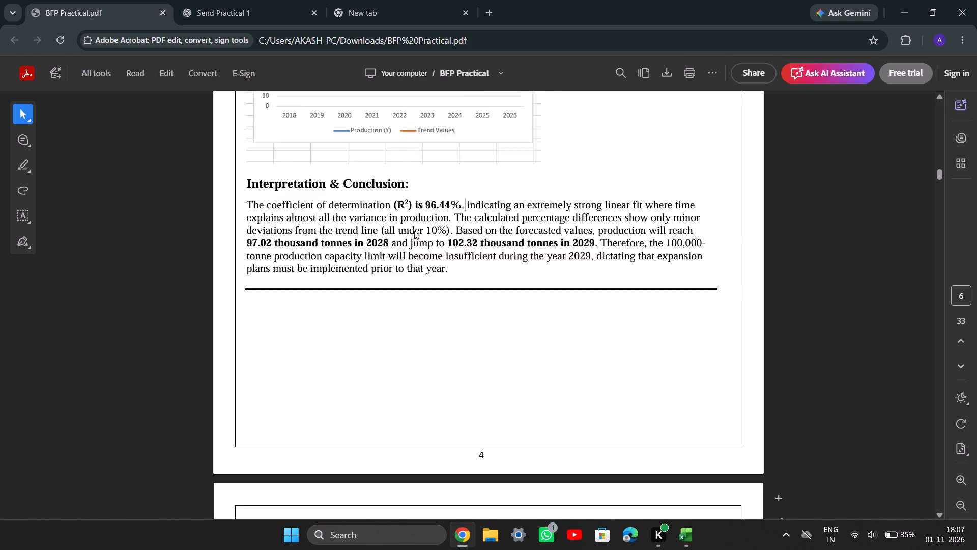
scroll(414, 231, "down", 3)
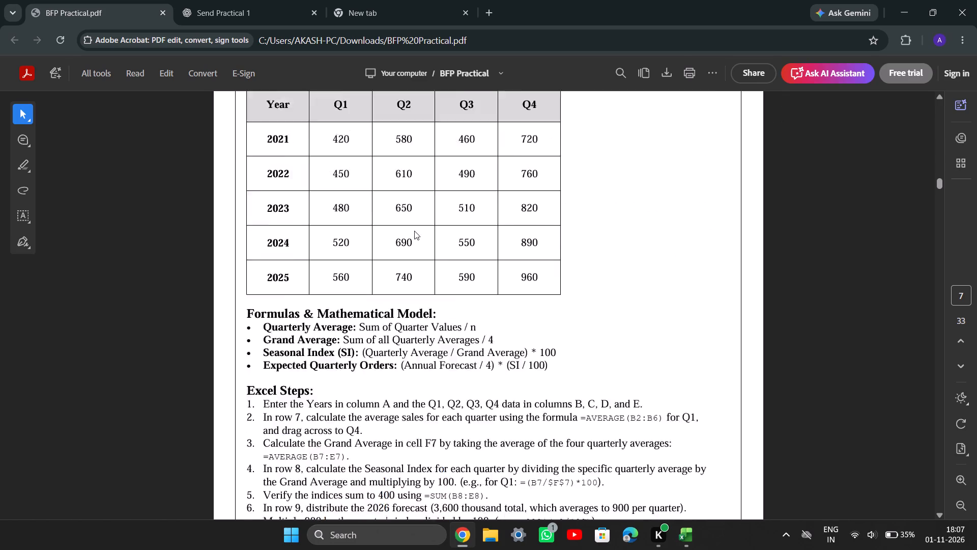
scroll(414, 231, "down", 1)
scroll(414, 231, "up", 6)
scroll(414, 231, "right", 1)
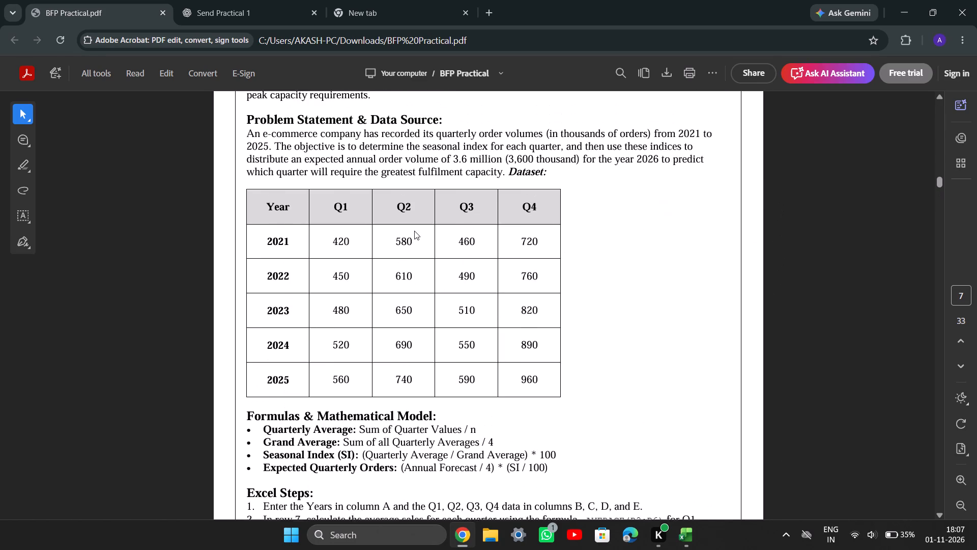
scroll(414, 231, "right", 1)
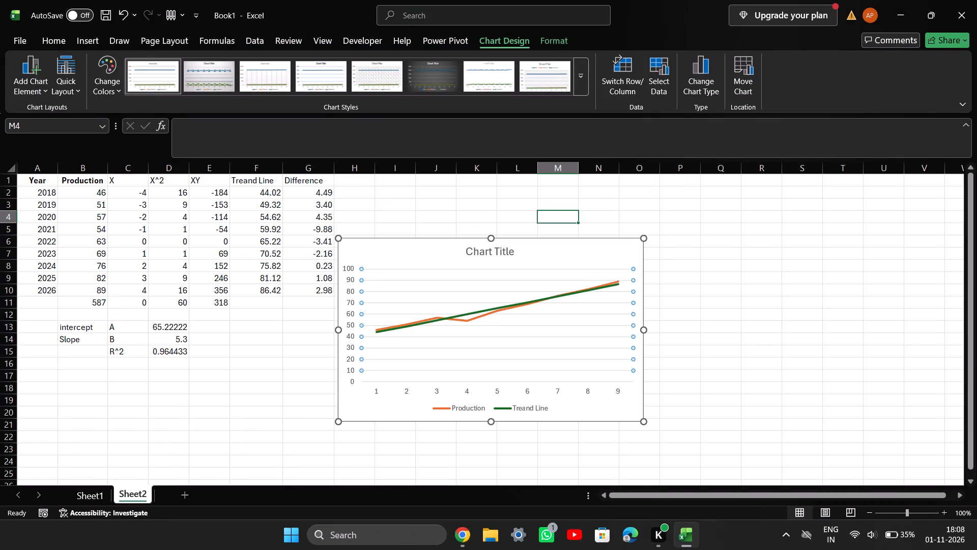
left_click_drag(358, 316, 389, 315)
left_click(480, 204)
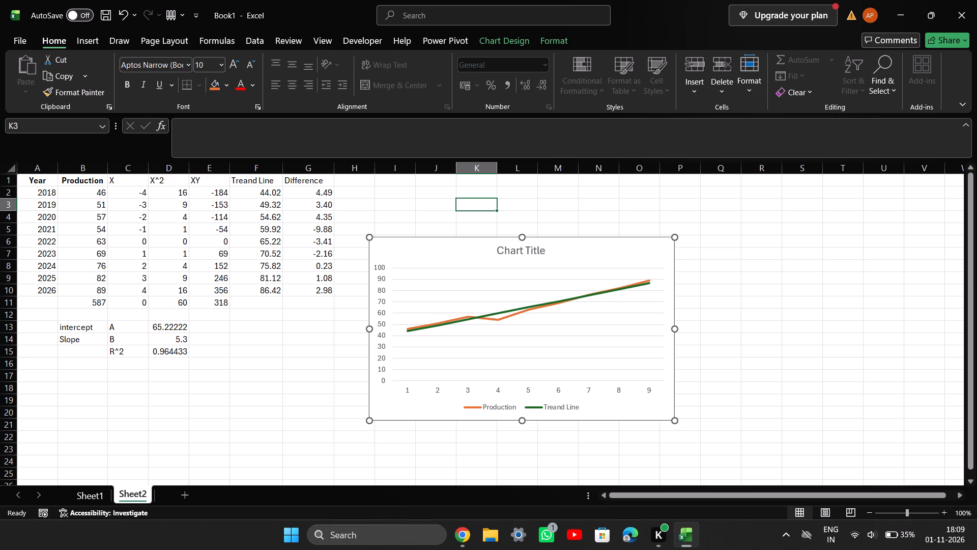